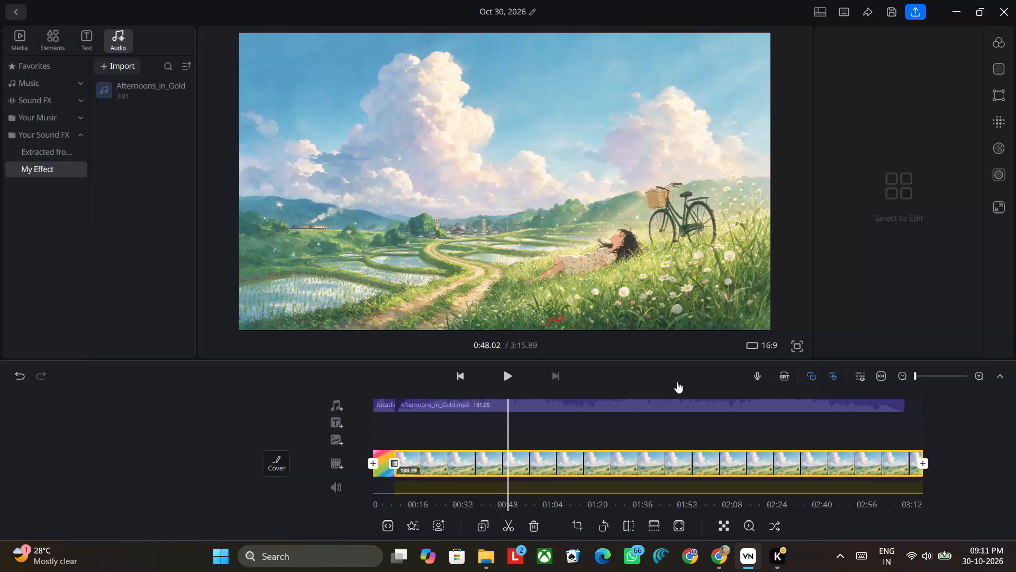
Play back the opening title card with its transition into the landscape clip, and the closing section from about 2:58.
{"action": "left_click_drag", "start_coordinate": [570, 443], "coordinate": [658, 433]}
{"action": "left_click_drag", "start_coordinate": [591, 430], "coordinate": [695, 431]}
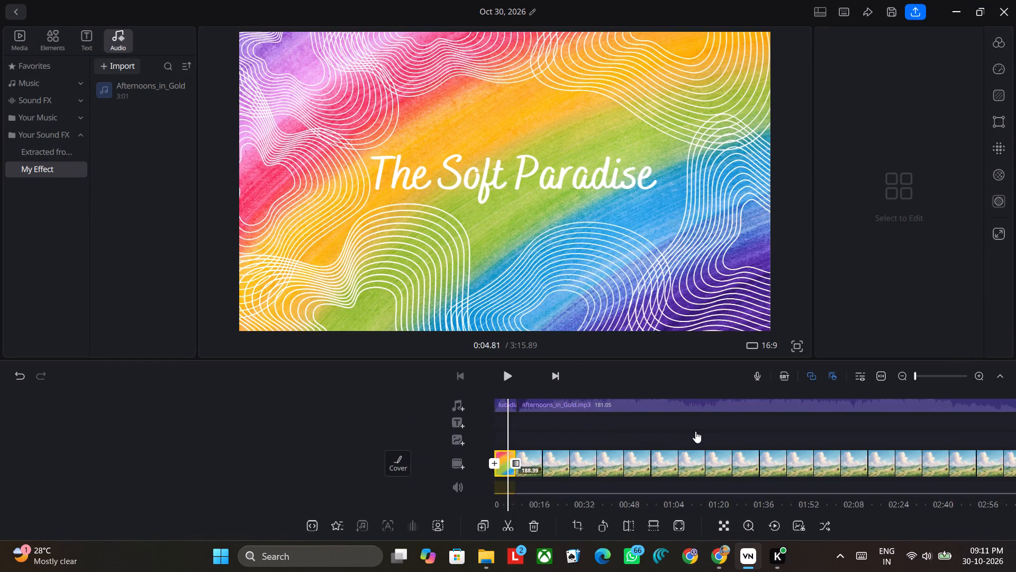
{"action": "left_click_drag", "start_coordinate": [695, 431], "coordinate": [701, 431]}
{"action": "left_click", "coordinate": [505, 369]}
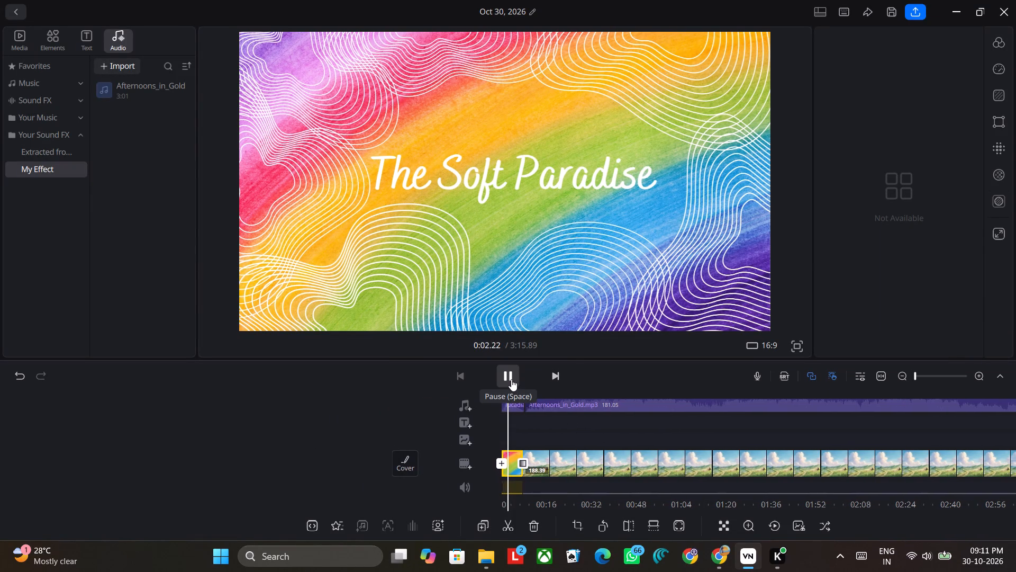
{"action": "left_click_drag", "start_coordinate": [564, 428], "coordinate": [542, 428]}
{"action": "left_click", "coordinate": [509, 374]}
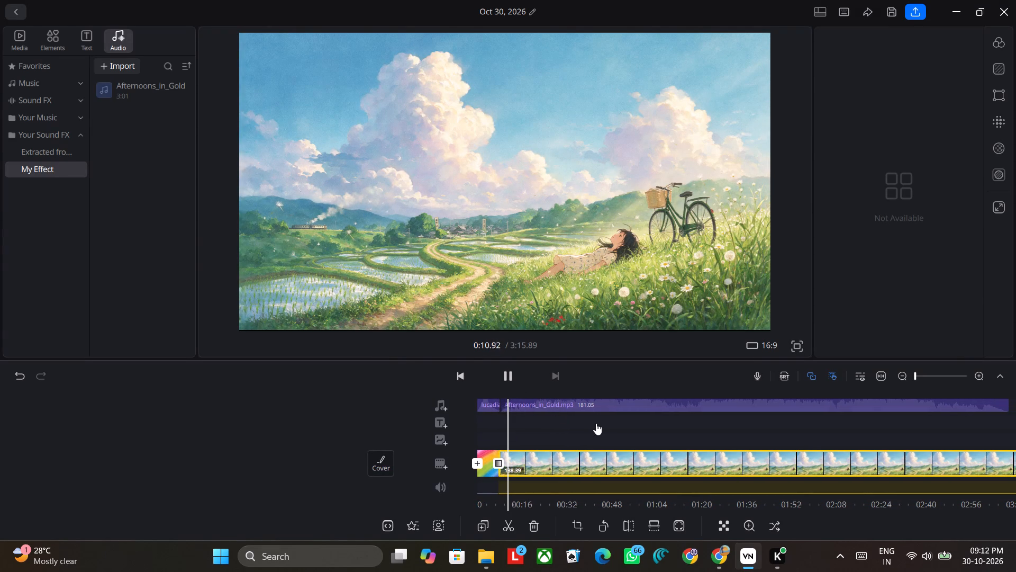
{"action": "left_click_drag", "start_coordinate": [596, 423], "coordinate": [382, 430]}
{"action": "left_click_drag", "start_coordinate": [571, 423], "coordinate": [298, 421]}
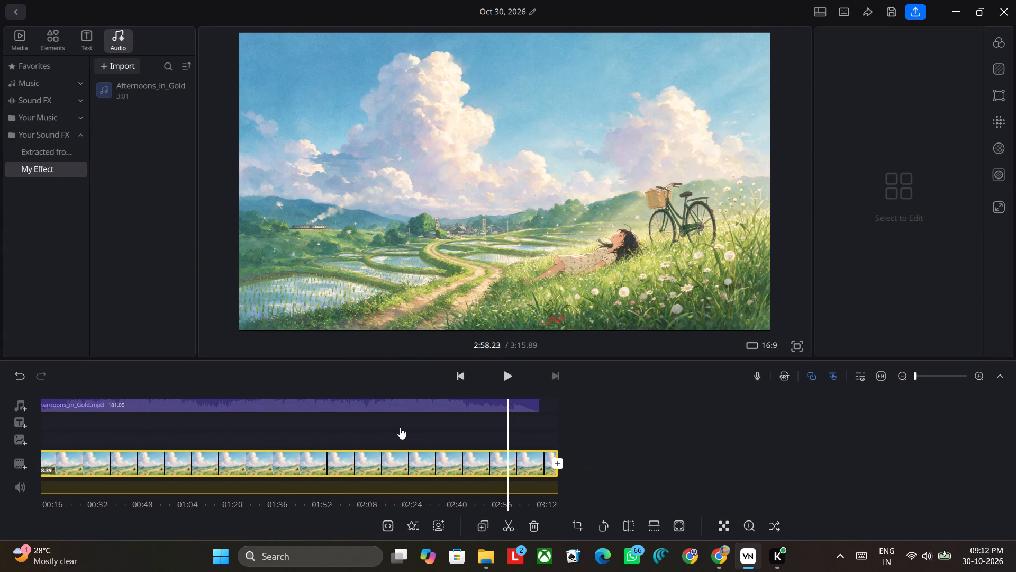
{"action": "left_click", "coordinate": [401, 427]}
{"action": "left_click", "coordinate": [520, 370]}
{"action": "left_click", "coordinate": [514, 373]}
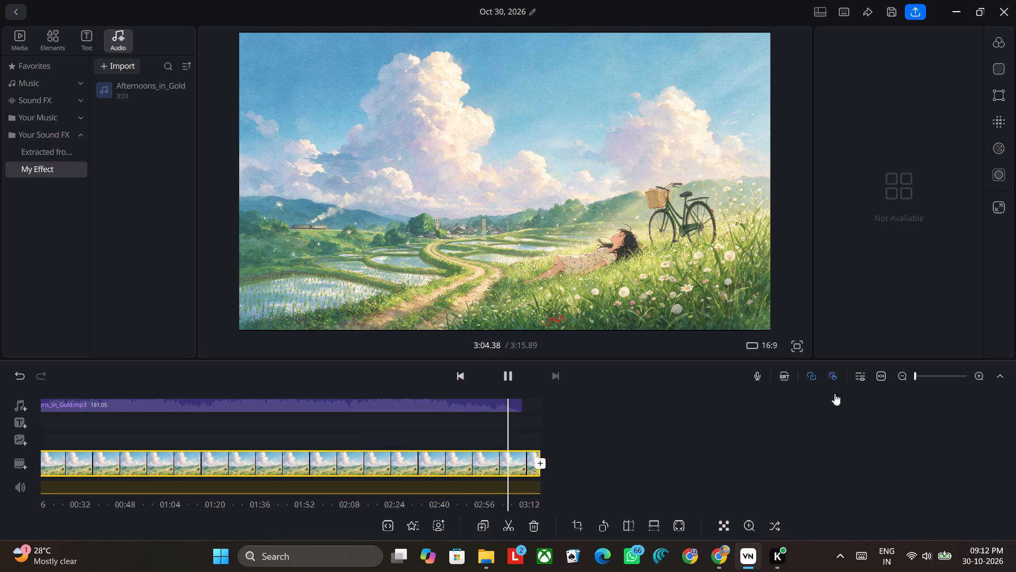
Trim the end of the landscape clip to about 3:09.83, just past the end of the Afternoons_in_Gold music.
{"action": "left_click", "coordinate": [975, 378]}
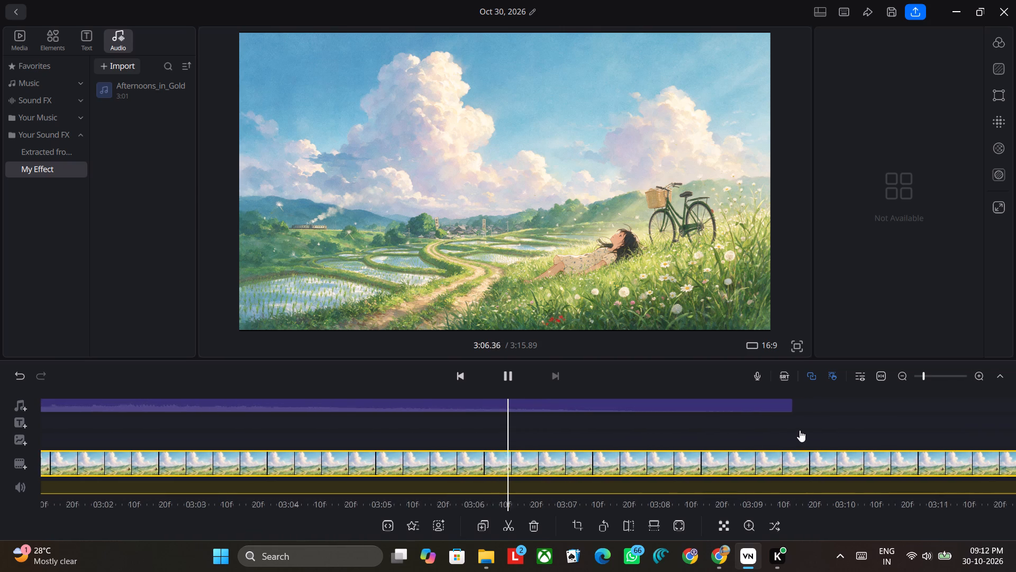
{"action": "left_click", "coordinate": [508, 378]}
{"action": "left_click_drag", "start_coordinate": [678, 434], "coordinate": [460, 441]}
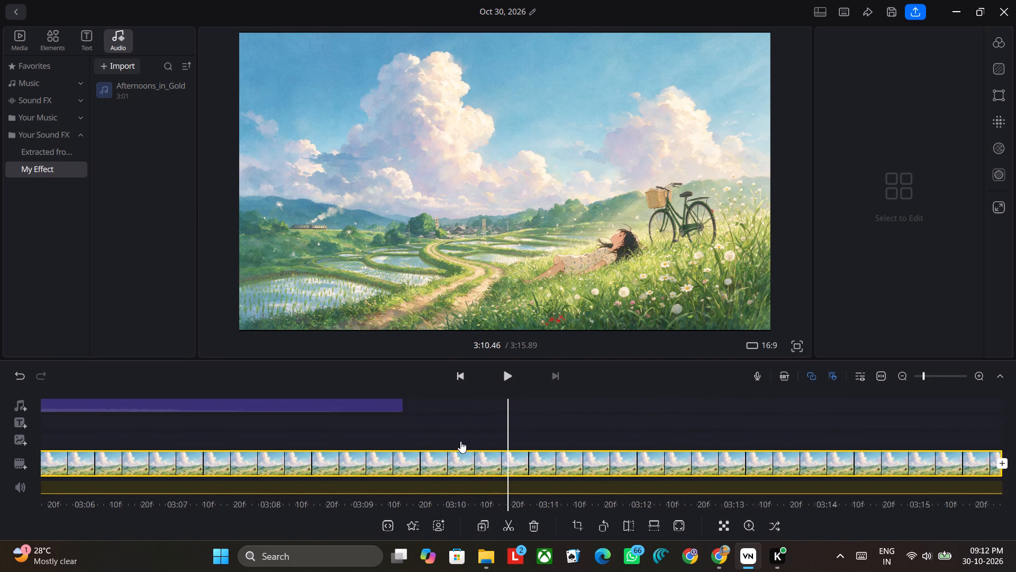
{"action": "left_click_drag", "start_coordinate": [460, 441], "coordinate": [380, 445]}
{"action": "left_click", "coordinate": [808, 471]}
{"action": "left_click", "coordinate": [819, 462]}
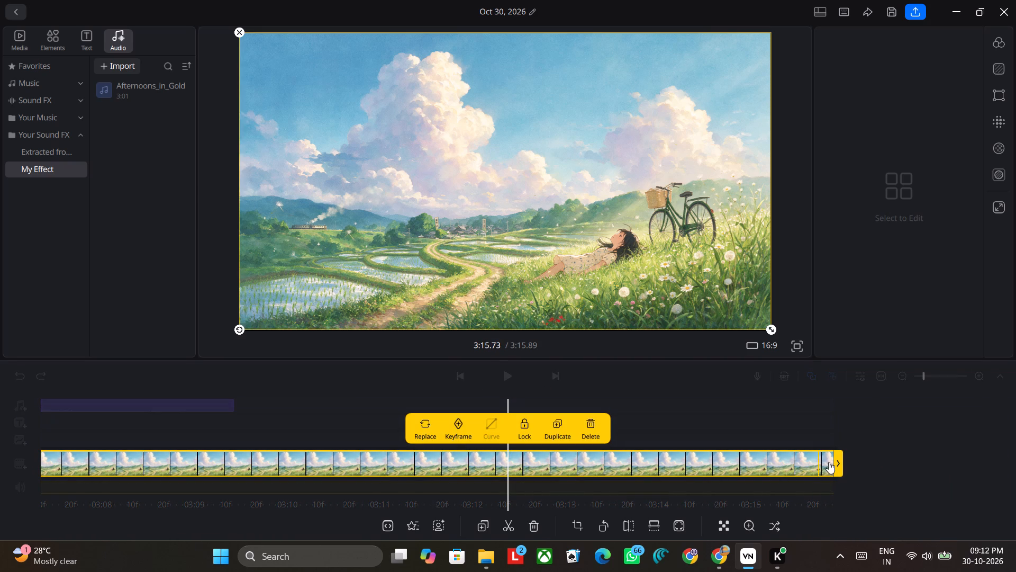
{"action": "left_click_drag", "start_coordinate": [840, 462], "coordinate": [367, 460]}
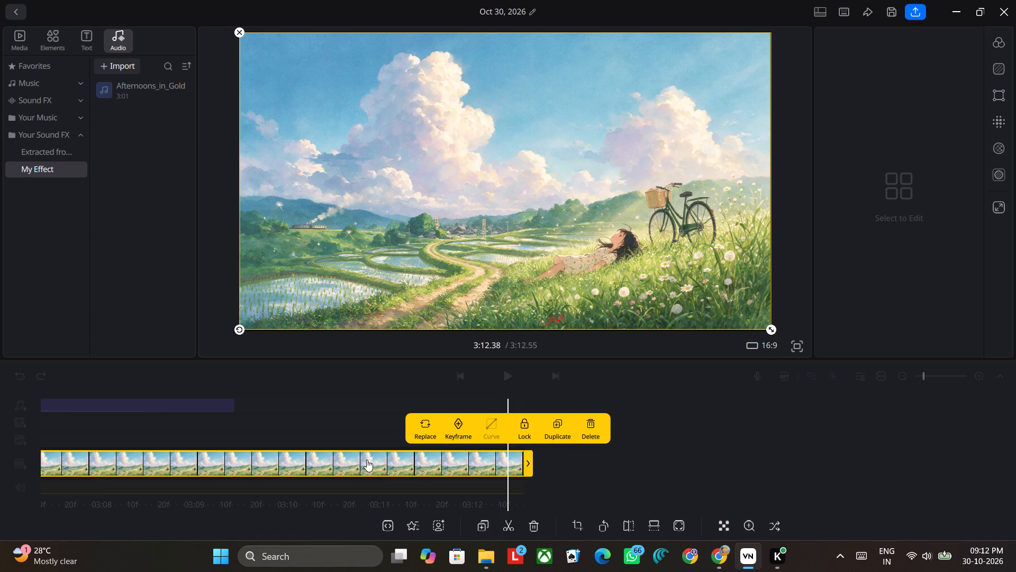
{"action": "left_click_drag", "start_coordinate": [367, 460], "coordinate": [278, 457]}
{"action": "left_click_drag", "start_coordinate": [313, 457], "coordinate": [376, 465]}
{"action": "left_click", "coordinate": [714, 467]}
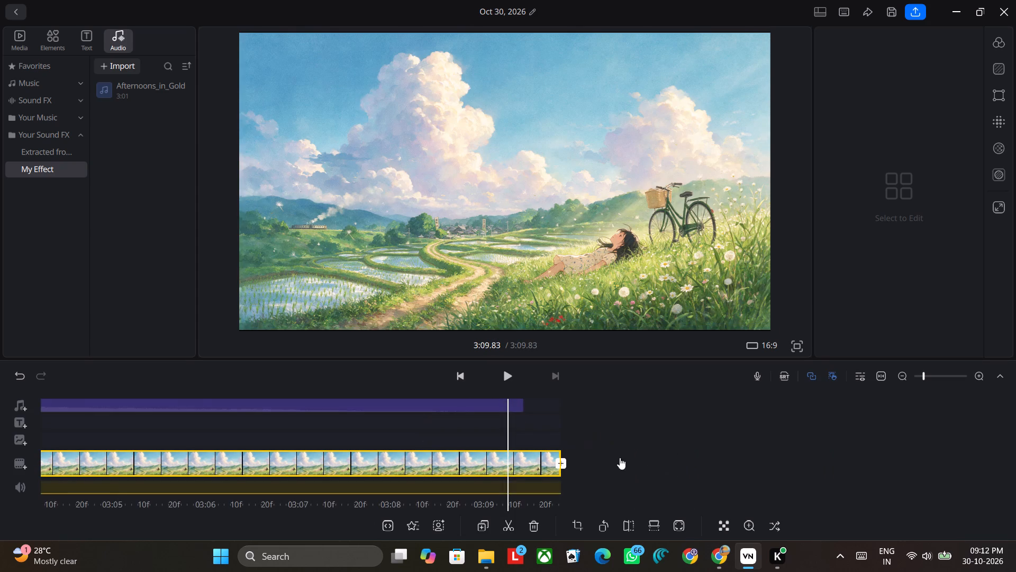
Add a Black transition at the end of the landscape clip and lengthen its duration.
{"action": "left_click", "coordinate": [564, 463]}
{"action": "left_click", "coordinate": [471, 417]}
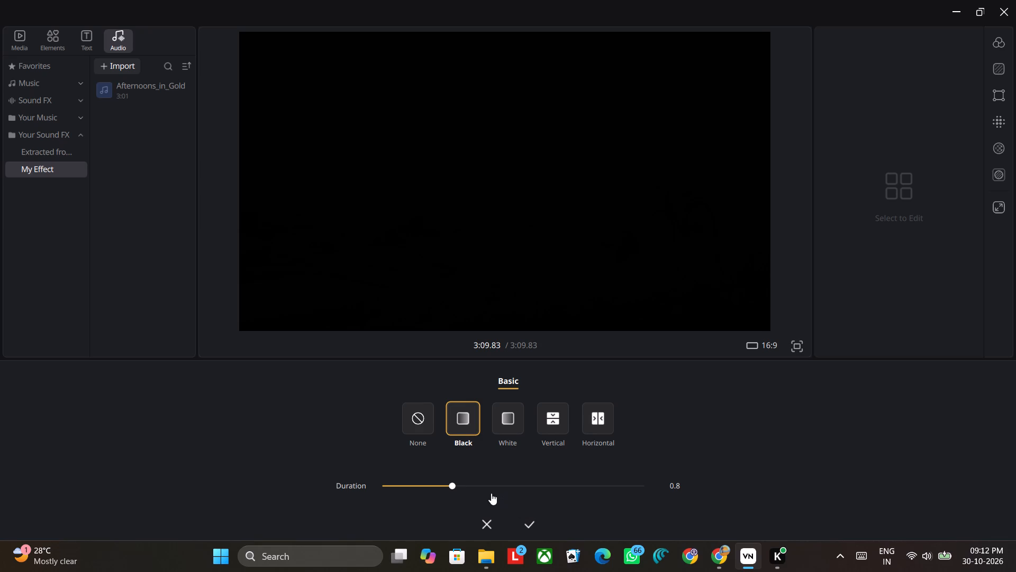
{"action": "left_click_drag", "start_coordinate": [451, 482], "coordinate": [536, 484]}
{"action": "left_click_drag", "start_coordinate": [536, 484], "coordinate": [585, 482]}
{"action": "left_click", "coordinate": [530, 523]}
Extend the end of the landscape clip slightly so the project runs exactly 3:10.00.
{"action": "left_click", "coordinate": [539, 467]}
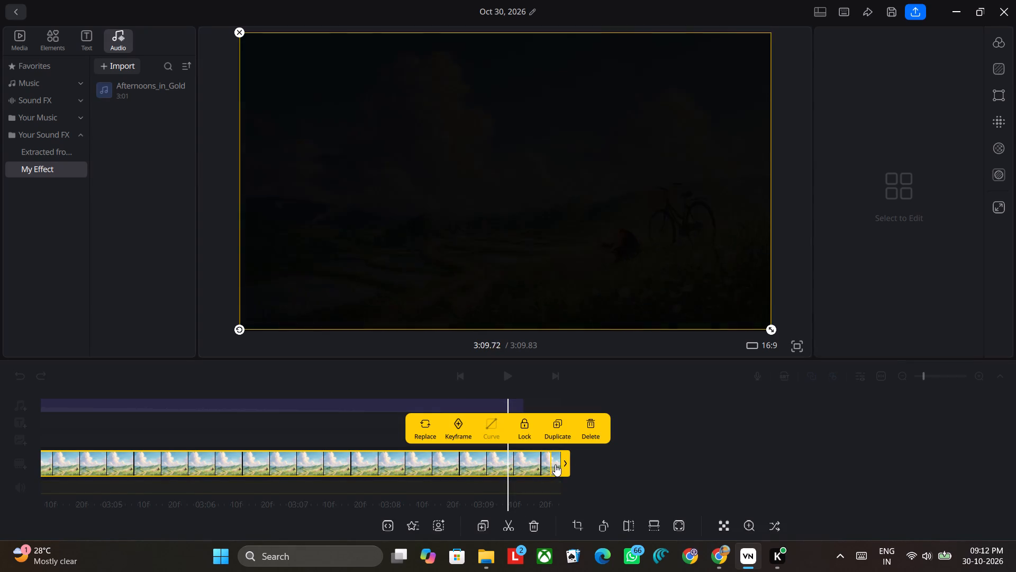
{"action": "left_click_drag", "start_coordinate": [564, 460], "coordinate": [585, 461]}
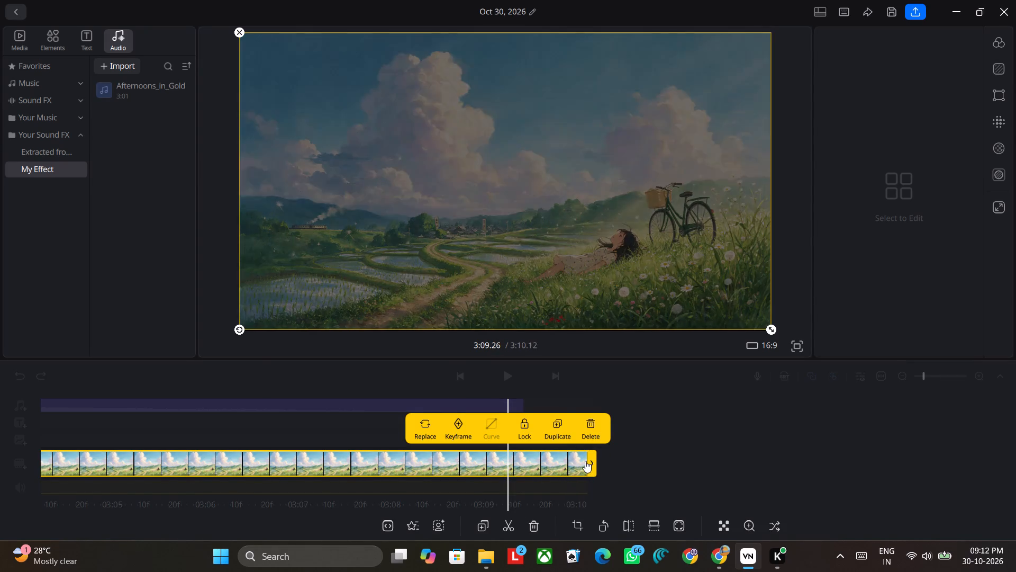
{"action": "left_click_drag", "start_coordinate": [585, 461], "coordinate": [558, 458]}
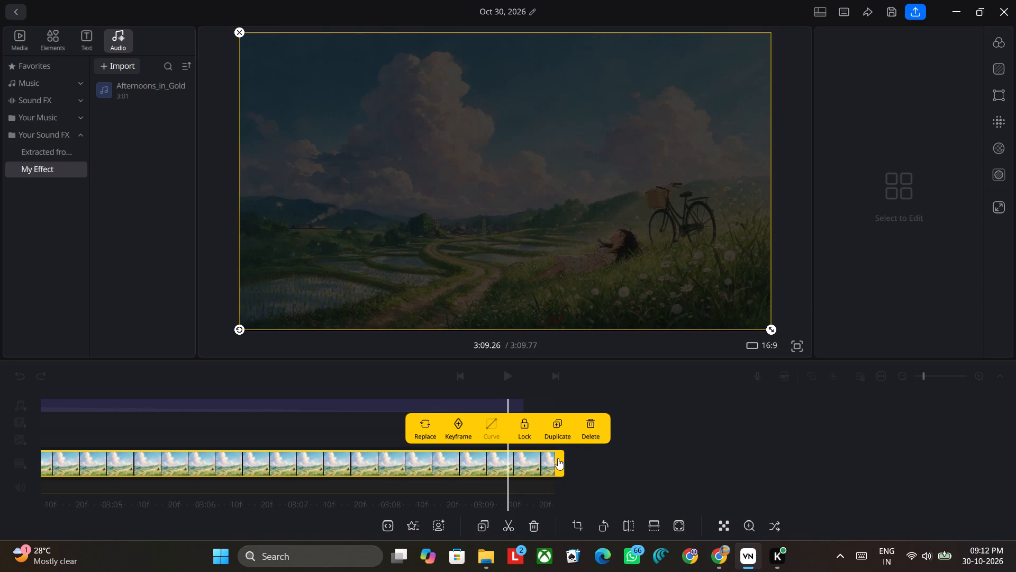
{"action": "left_click_drag", "start_coordinate": [558, 458], "coordinate": [563, 459]}
{"action": "left_click_drag", "start_coordinate": [563, 459], "coordinate": [573, 459]}
{"action": "left_click_drag", "start_coordinate": [573, 459], "coordinate": [580, 459]}
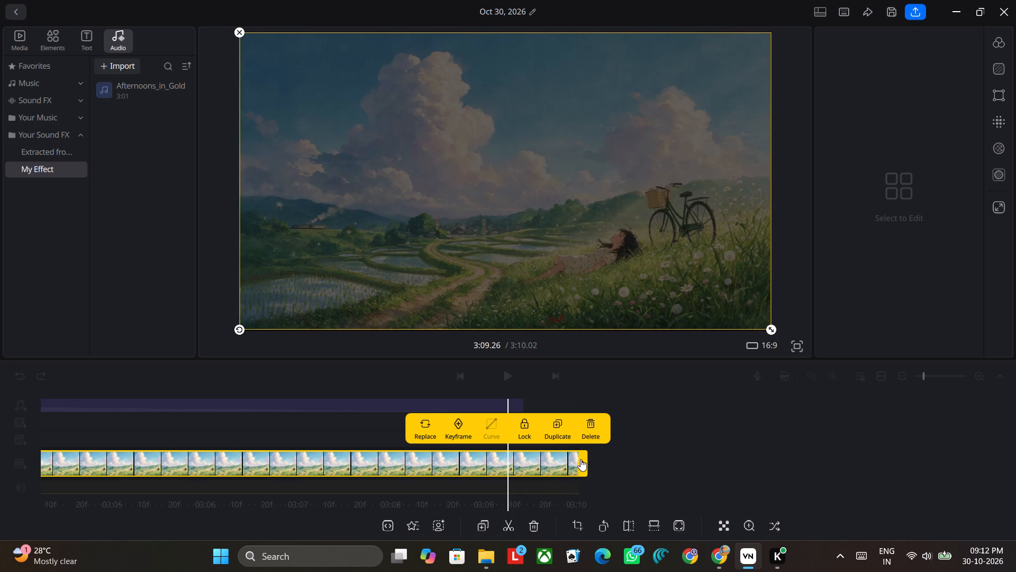
{"action": "left_click_drag", "start_coordinate": [580, 459], "coordinate": [579, 459]}
{"action": "left_click_drag", "start_coordinate": [579, 459], "coordinate": [579, 458]}
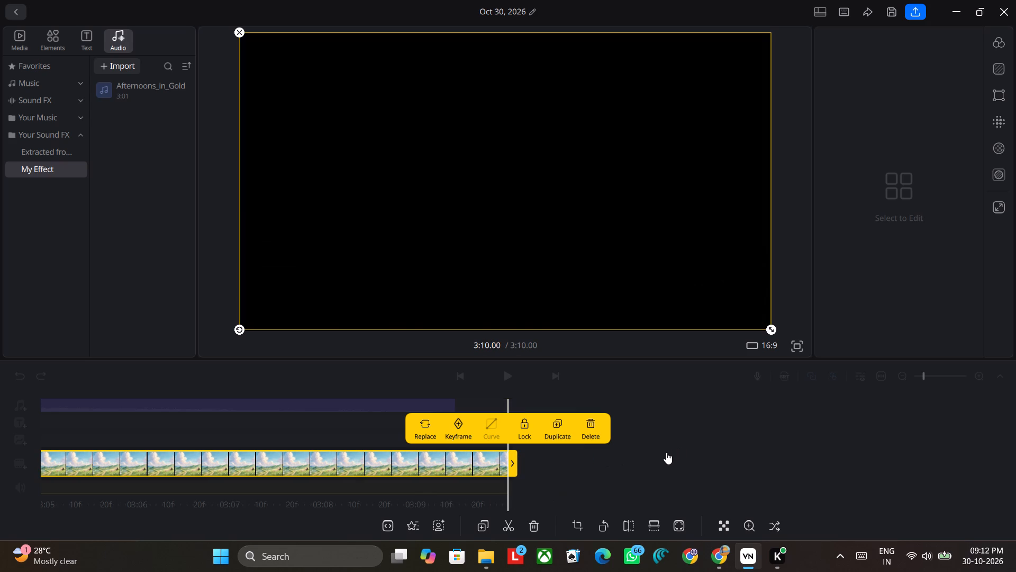
{"action": "left_click", "coordinate": [618, 455]}
Play the last seconds from about 3:05 to check the closing fade, and review the timeline back to the title card.
{"action": "left_click_drag", "start_coordinate": [588, 471], "coordinate": [1001, 436]}
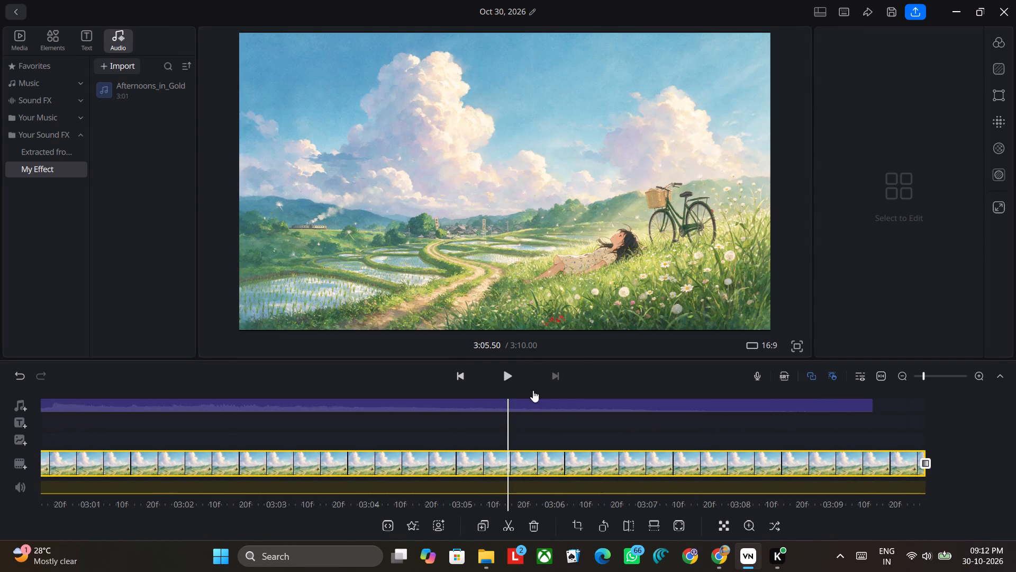
{"action": "left_click", "coordinate": [504, 378]}
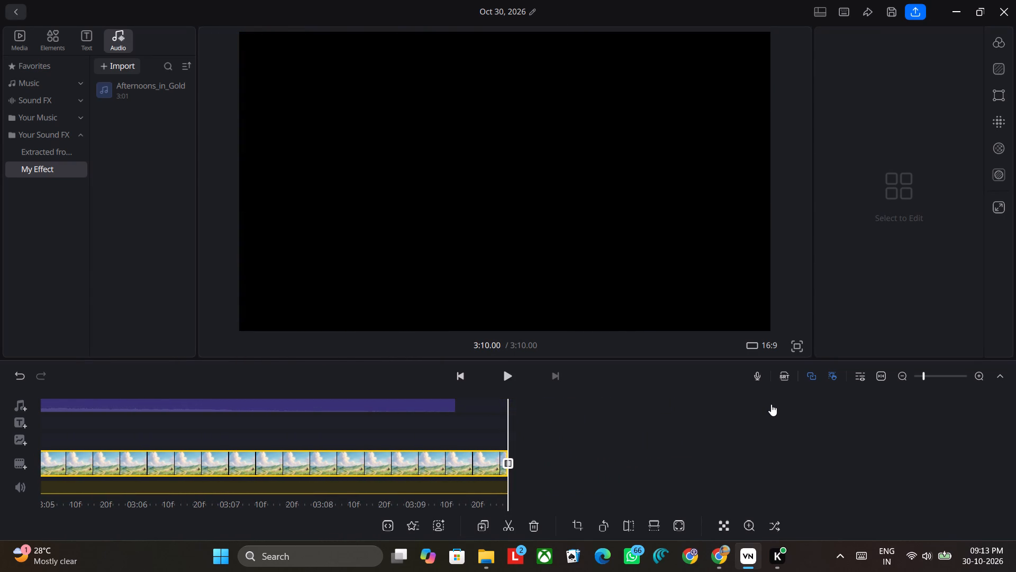
{"action": "left_click_drag", "start_coordinate": [560, 412], "coordinate": [694, 439]}
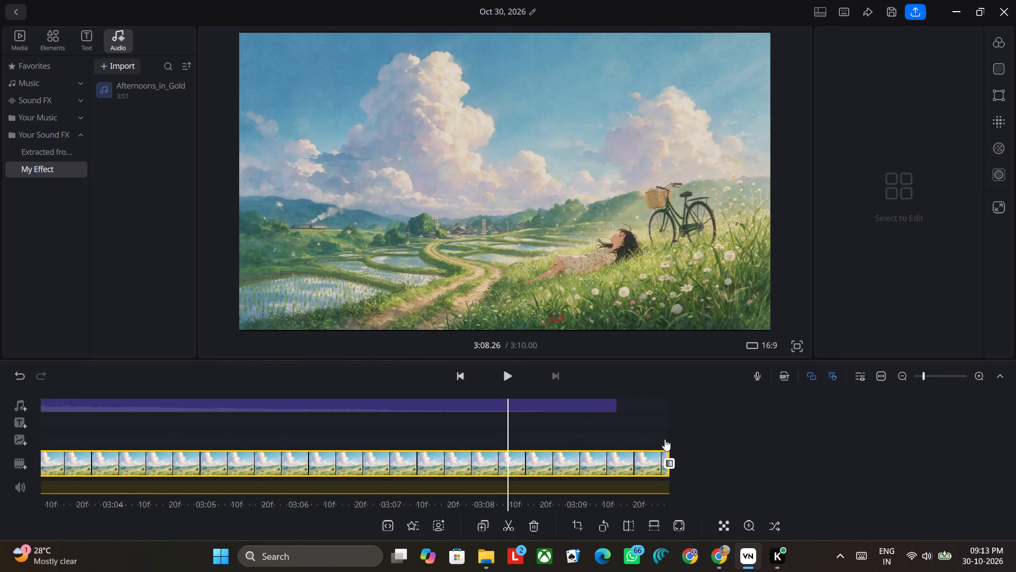
{"action": "left_click_drag", "start_coordinate": [615, 444], "coordinate": [826, 436]}
{"action": "left_click_drag", "start_coordinate": [549, 438], "coordinate": [653, 438]}
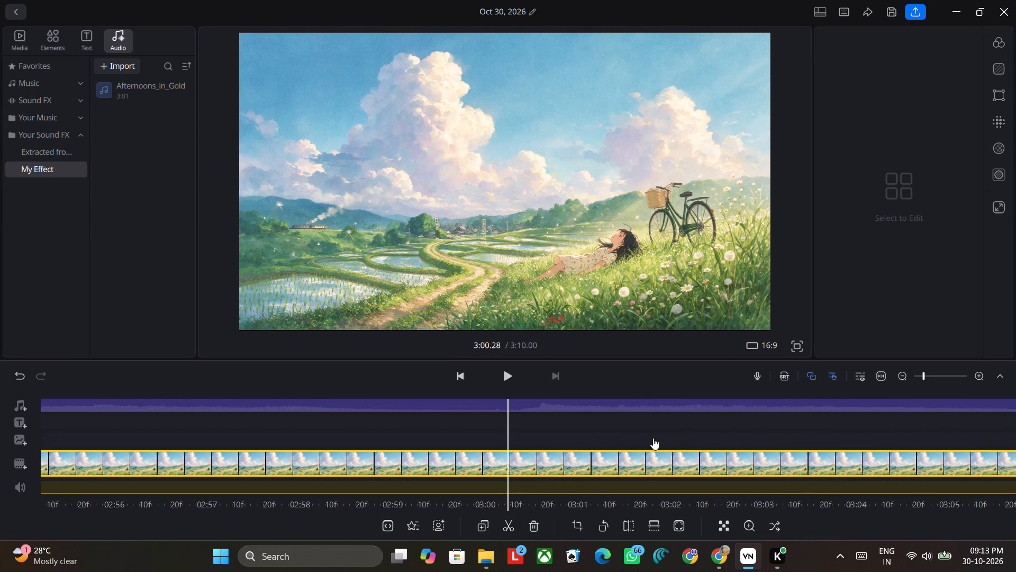
{"action": "left_click_drag", "start_coordinate": [653, 438], "coordinate": [750, 442]}
{"action": "left_click_drag", "start_coordinate": [471, 435], "coordinate": [663, 431]}
{"action": "left_click_drag", "start_coordinate": [458, 430], "coordinate": [694, 432]}
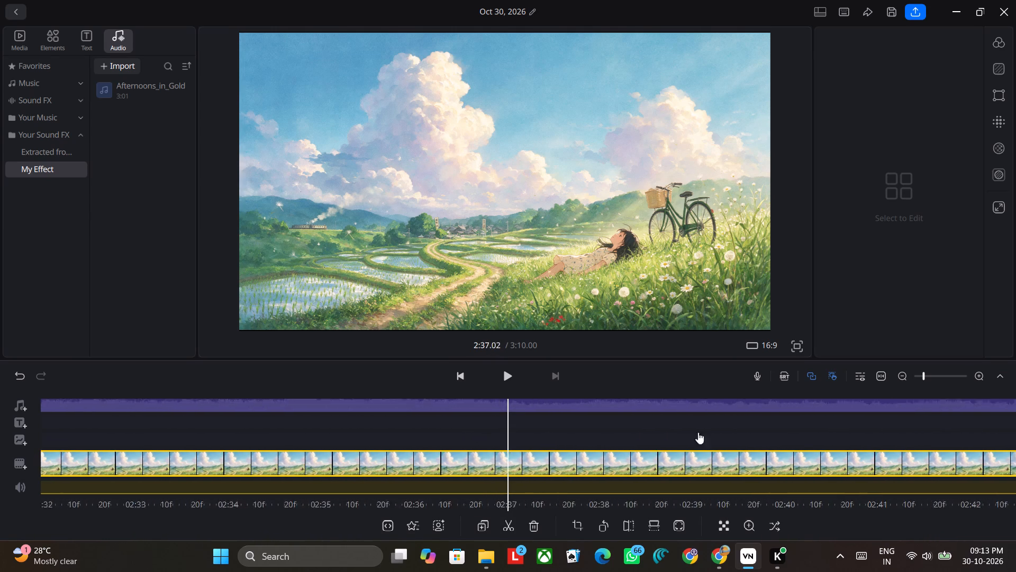
{"action": "left_click", "coordinate": [900, 379]}
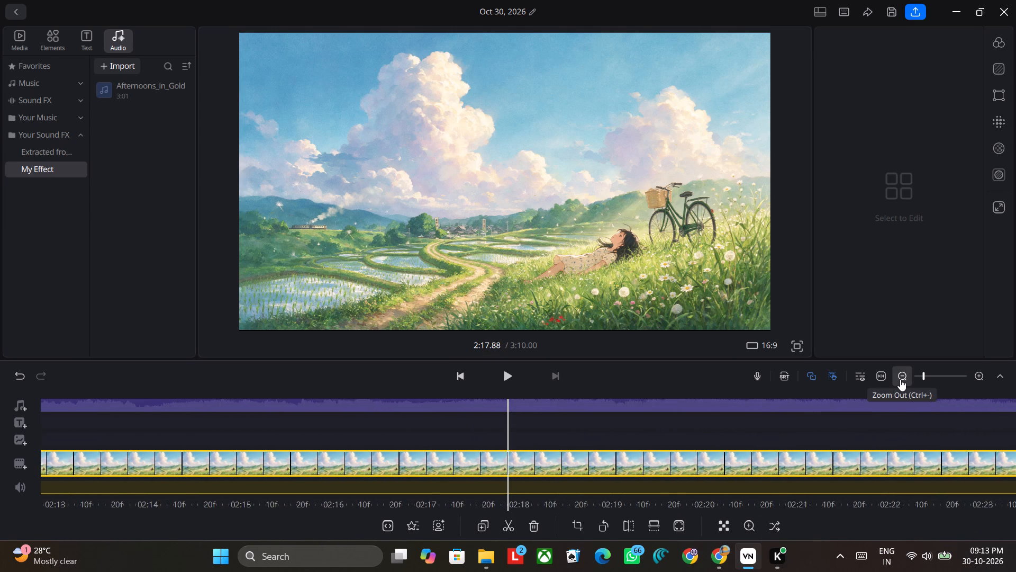
{"action": "left_click_drag", "start_coordinate": [467, 417], "coordinate": [904, 419]}
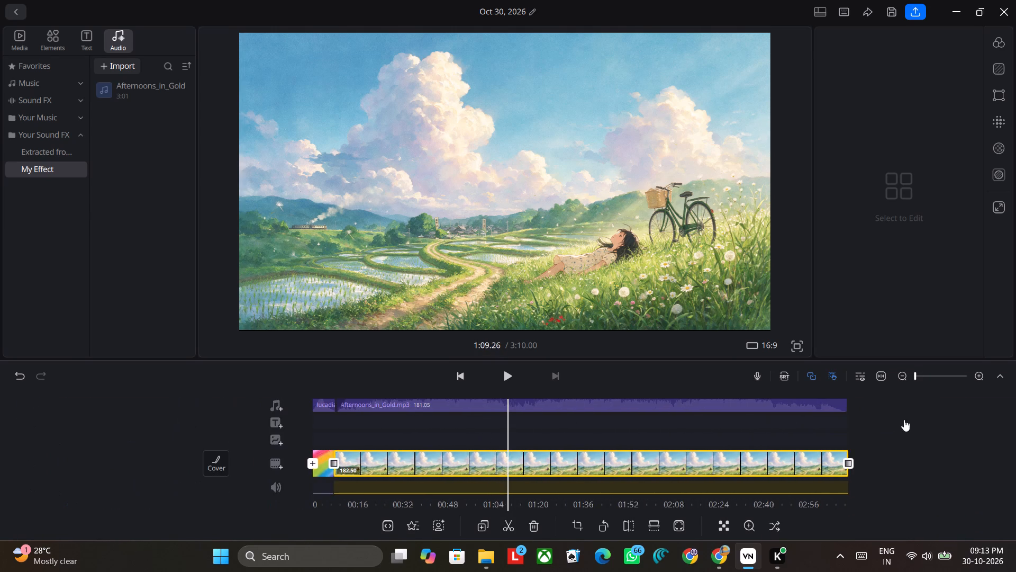
{"action": "left_click_drag", "start_coordinate": [589, 431], "coordinate": [564, 440]}
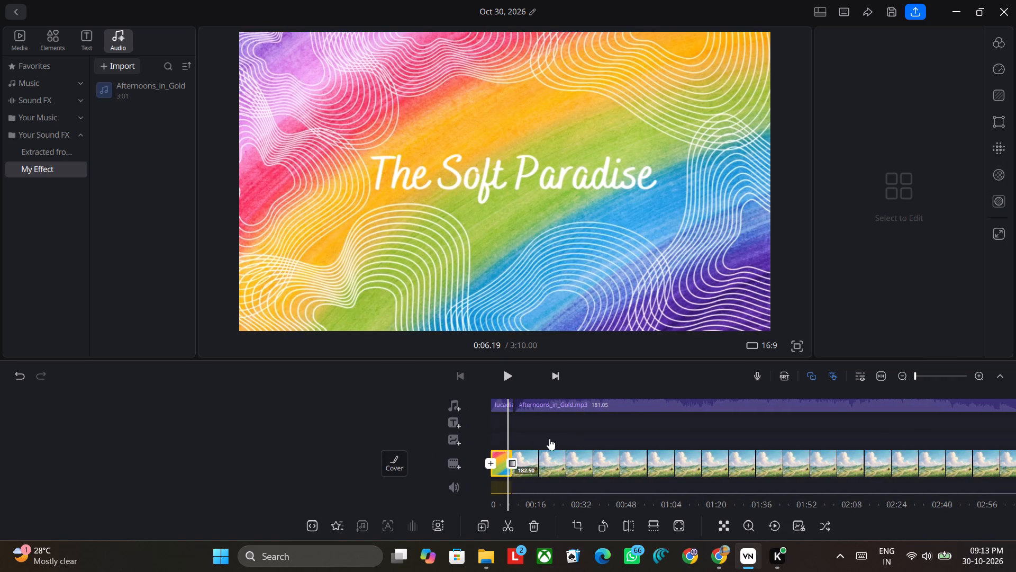
Add a text title over the start of the landscape clip at about 0:08.
{"action": "left_click", "coordinate": [977, 373]}
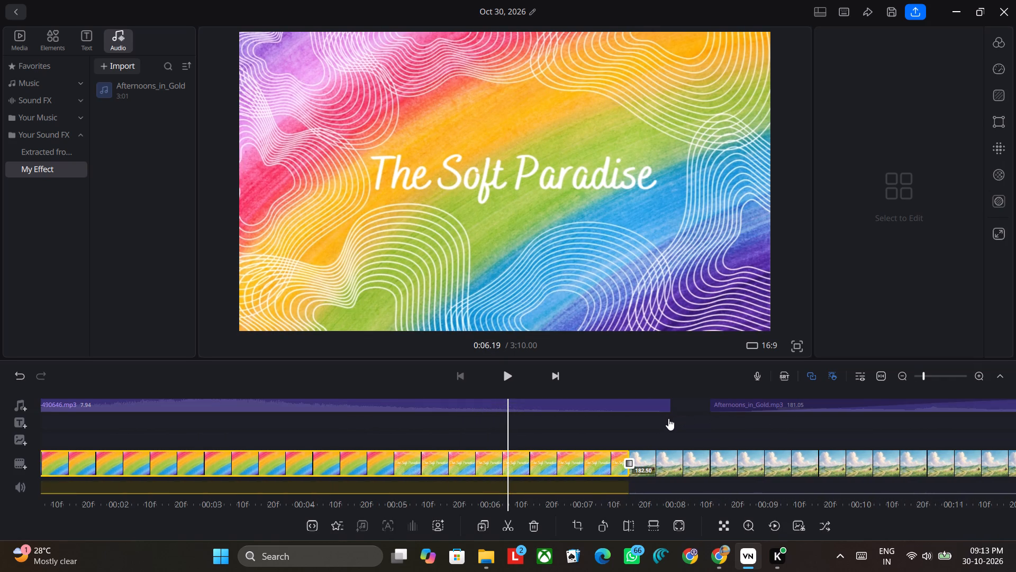
{"action": "left_click_drag", "start_coordinate": [667, 421], "coordinate": [514, 434]}
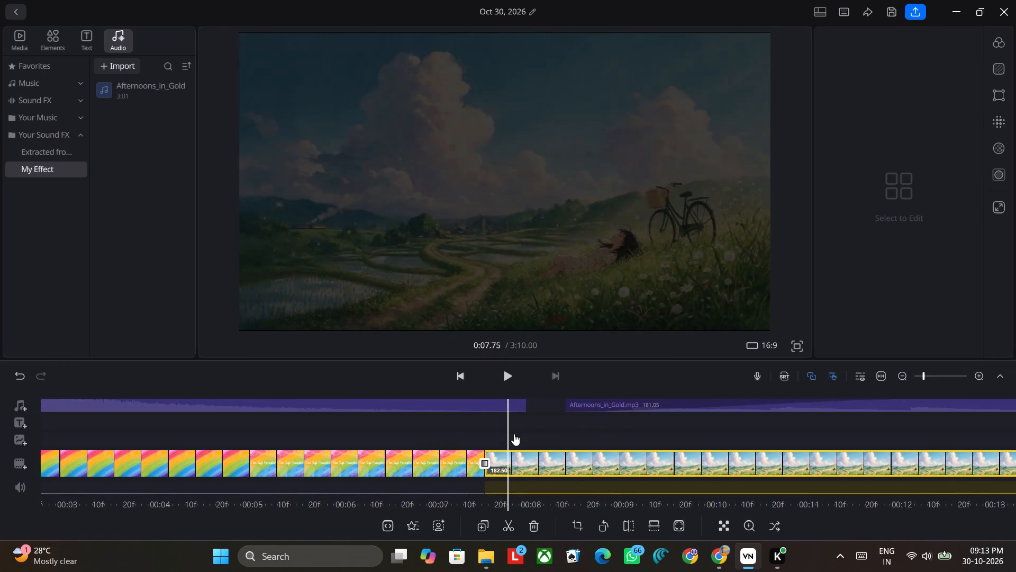
{"action": "left_click_drag", "start_coordinate": [514, 434], "coordinate": [487, 442]}
{"action": "left_click_drag", "start_coordinate": [490, 424], "coordinate": [487, 424]}
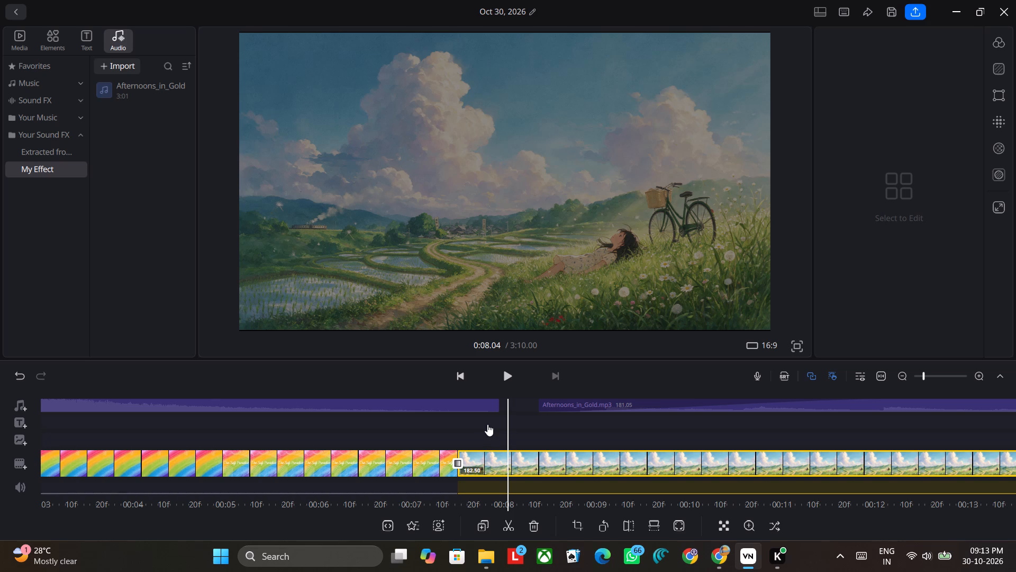
{"action": "left_click_drag", "start_coordinate": [487, 424], "coordinate": [480, 424]}
{"action": "left_click", "coordinate": [24, 422]}
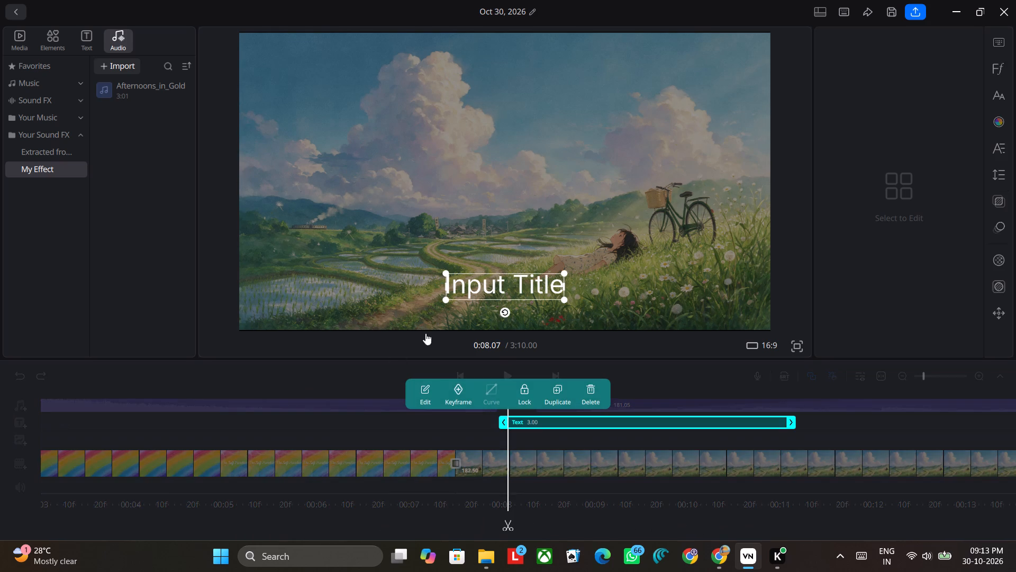
Move the title up from the bottom of the picture to the vertical middle of the frame.
{"action": "left_click_drag", "start_coordinate": [503, 289], "coordinate": [497, 197]}
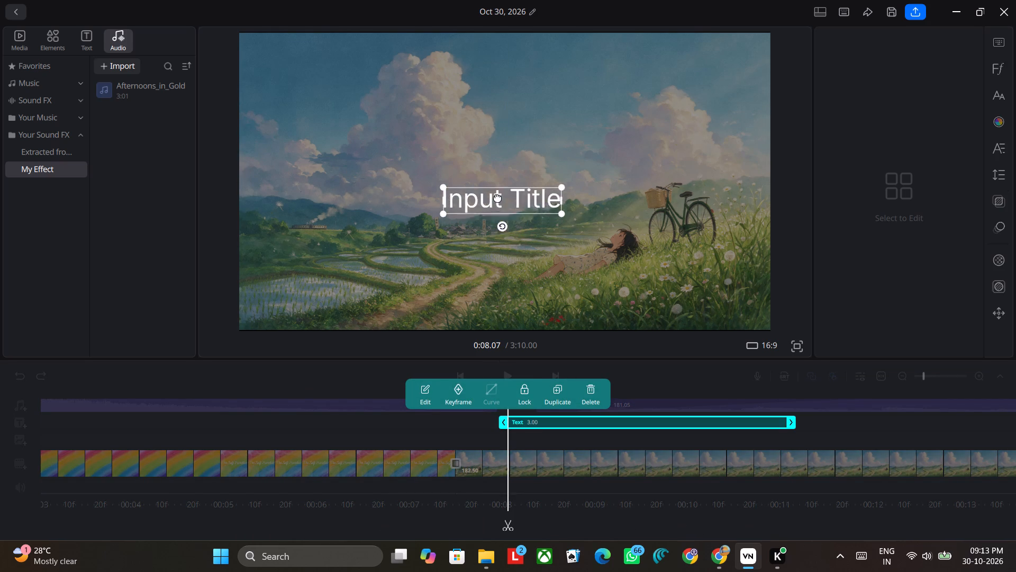
{"action": "left_click_drag", "start_coordinate": [497, 197], "coordinate": [494, 185]}
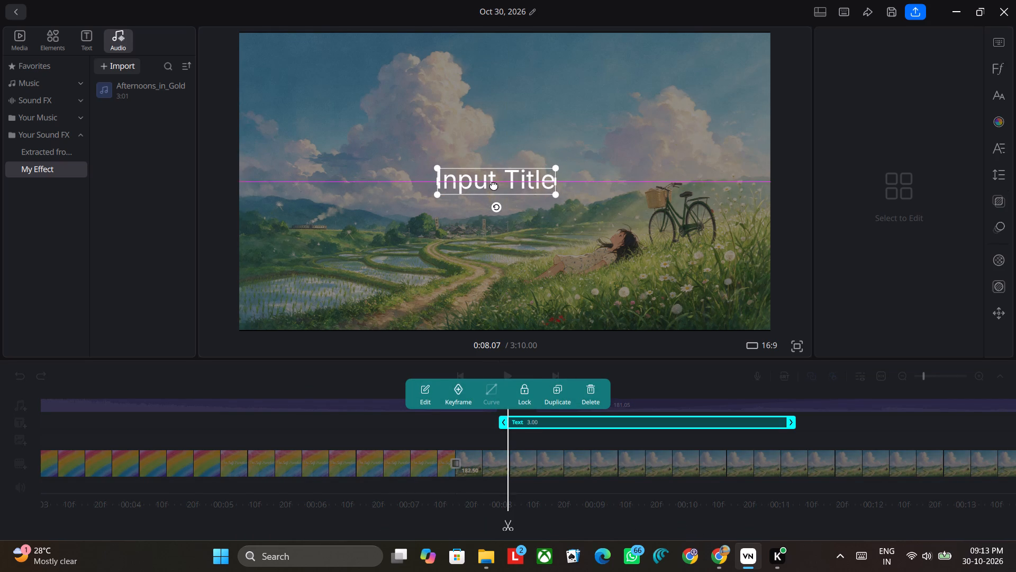
{"action": "left_click_drag", "start_coordinate": [494, 185], "coordinate": [500, 184]}
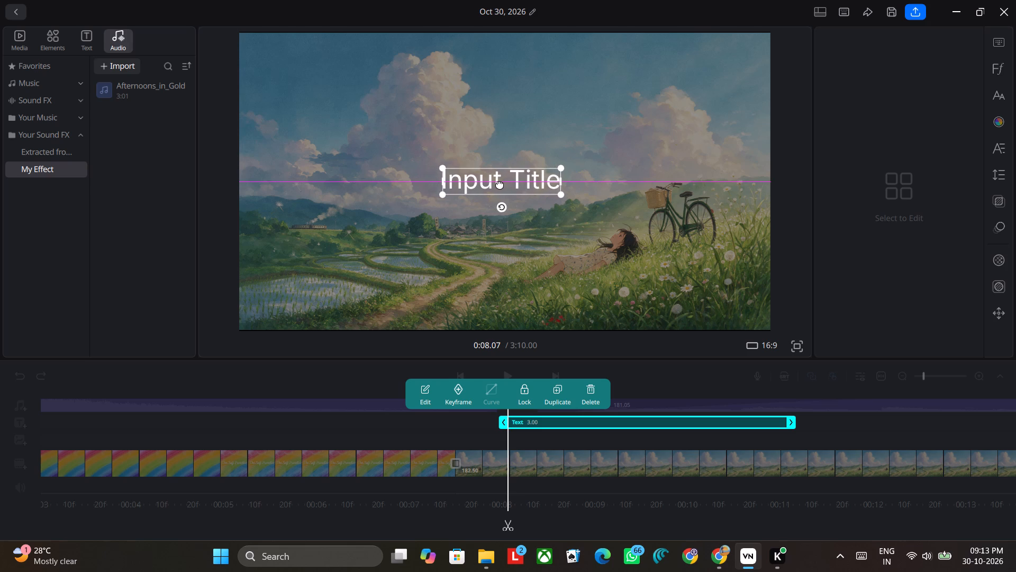
{"action": "left_click_drag", "start_coordinate": [500, 184], "coordinate": [501, 183]}
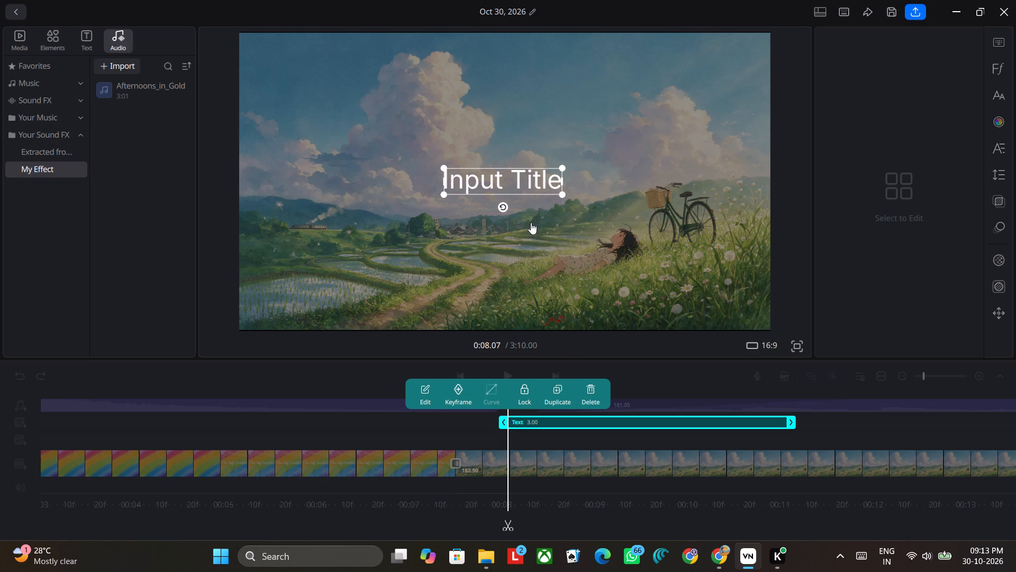
Replace the placeholder title text with "The Days We Didn't Want to End", breaking it into two lines after "Didn't".
{"action": "double_click", "coordinate": [501, 180]}
{"action": "left_click_drag", "start_coordinate": [912, 102], "coordinate": [796, 105]}
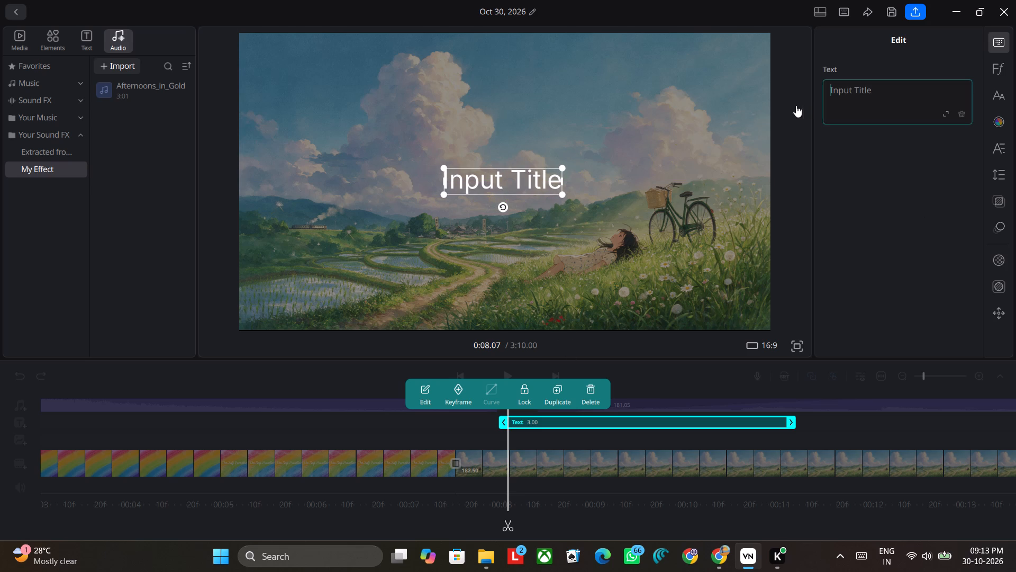
{"action": "left_click_drag", "start_coordinate": [796, 105], "coordinate": [788, 105]}
{"action": "key", "text": "ctrl+v"}
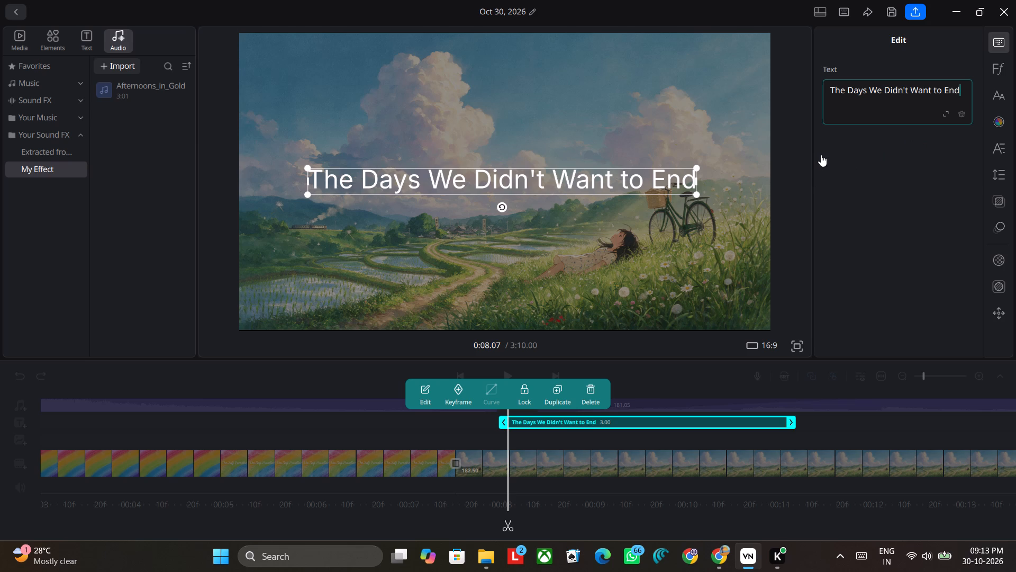
{"action": "left_click", "coordinate": [911, 91]}
{"action": "key", "text": "Left"}
{"action": "key", "text": "Return"}
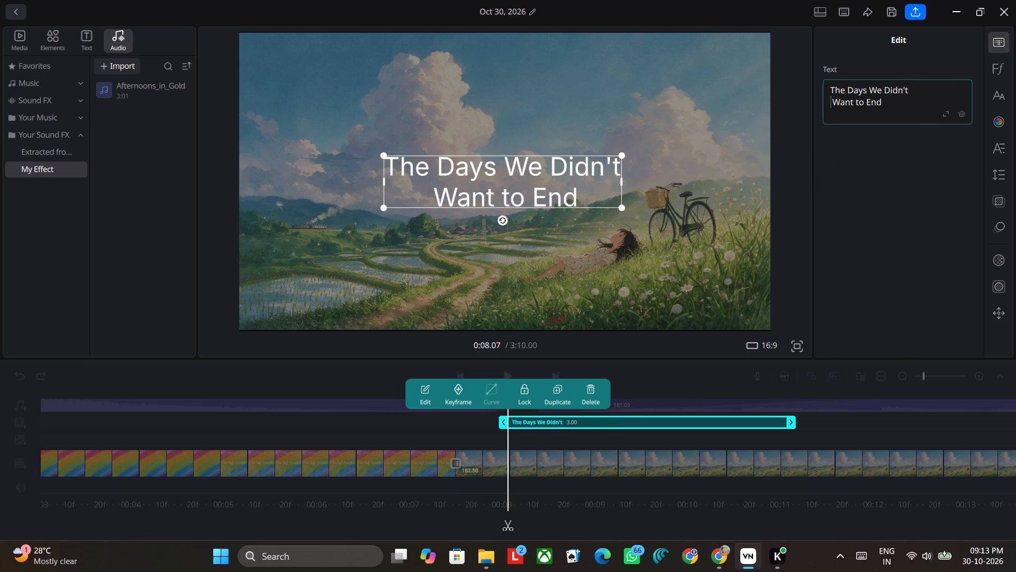
{"action": "key", "text": "BackSpace"}
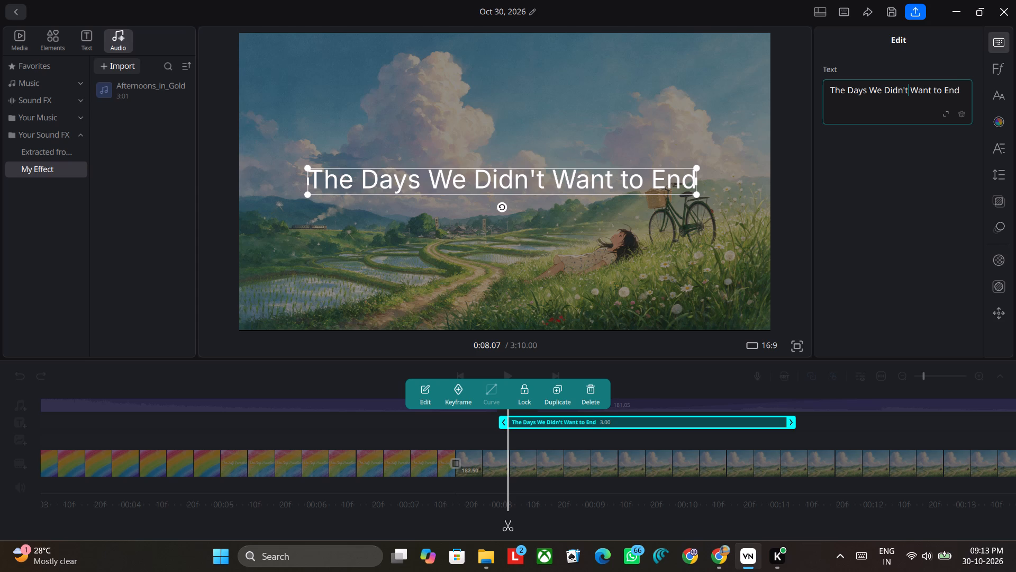
{"action": "key", "text": "Return"}
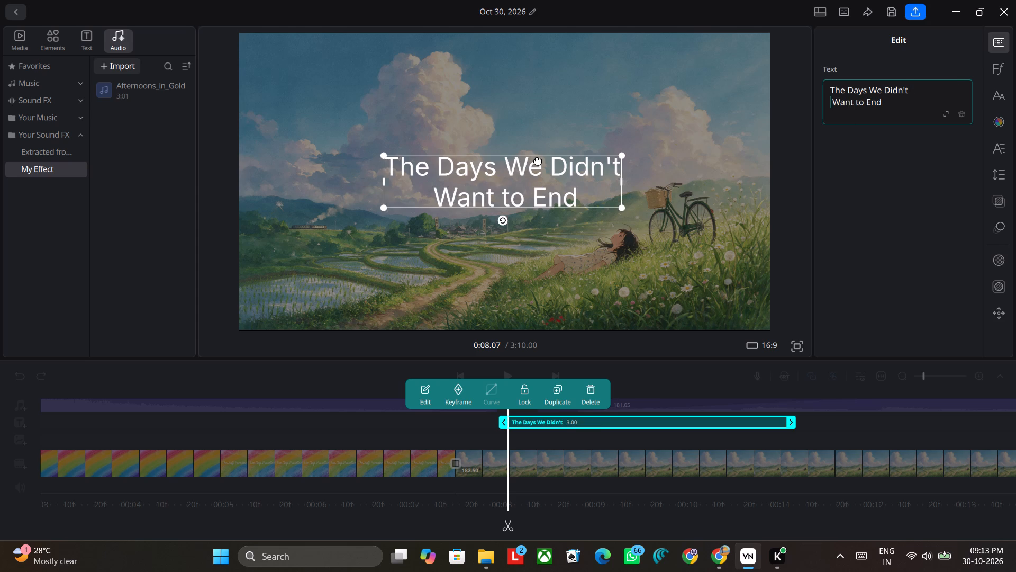
Reposition the two-line title slightly above the middle of the frame, centred horizontally.
{"action": "left_click_drag", "start_coordinate": [505, 181], "coordinate": [497, 154]}
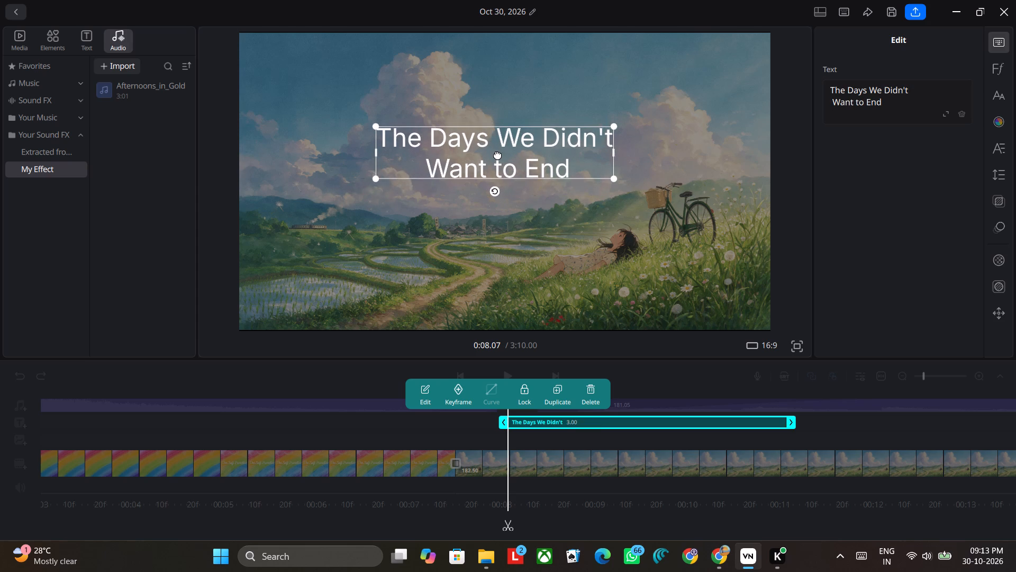
{"action": "left_click_drag", "start_coordinate": [497, 154], "coordinate": [506, 163]}
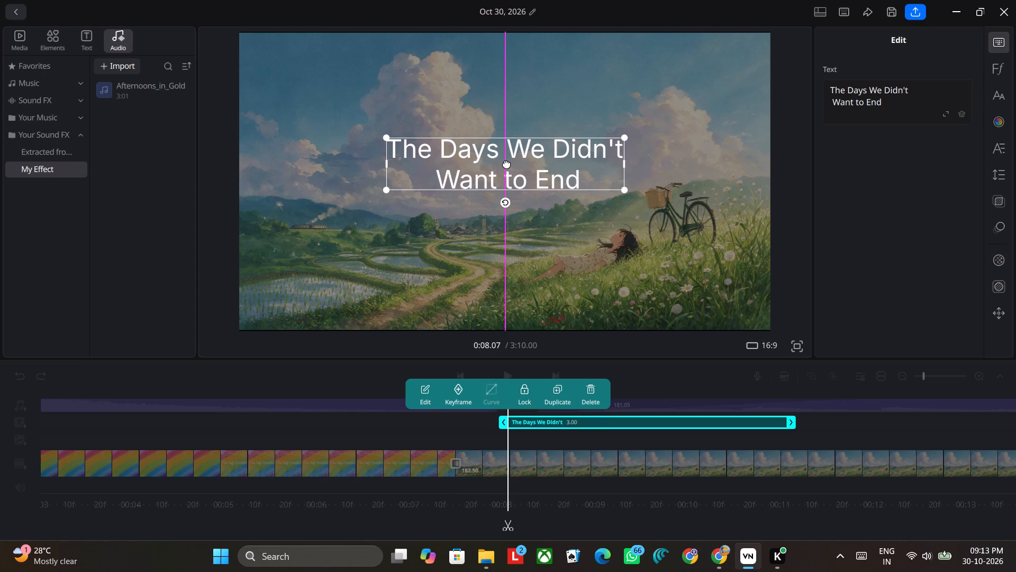
{"action": "left_click_drag", "start_coordinate": [506, 163], "coordinate": [507, 163]}
{"action": "left_click", "coordinate": [858, 208]}
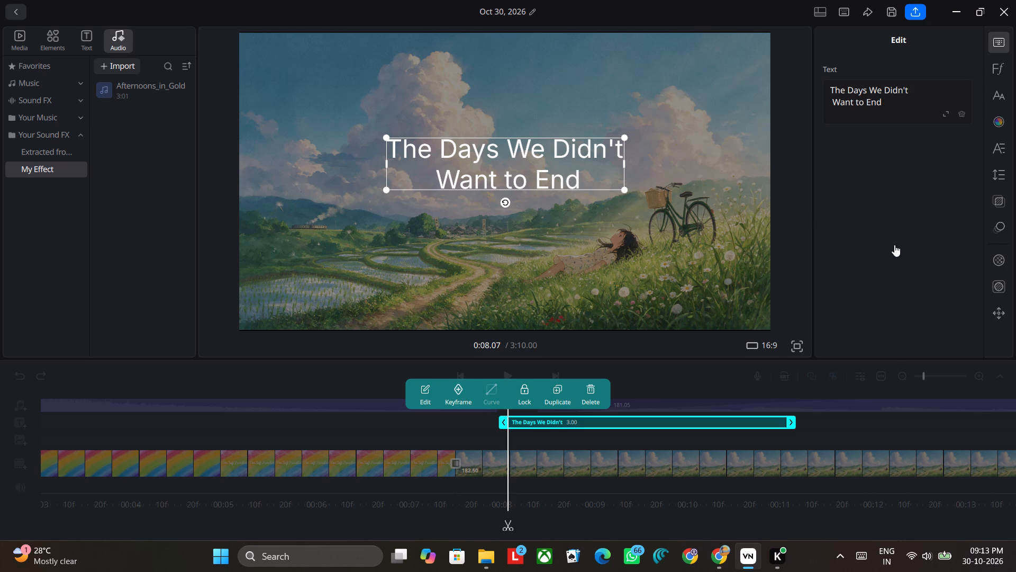
{"action": "left_click", "coordinate": [897, 247]}
Open the font choices for the title and preview fonts such as Baskerville Old Face on it.
{"action": "left_click", "coordinate": [584, 432]}
{"action": "left_click", "coordinate": [574, 424]}
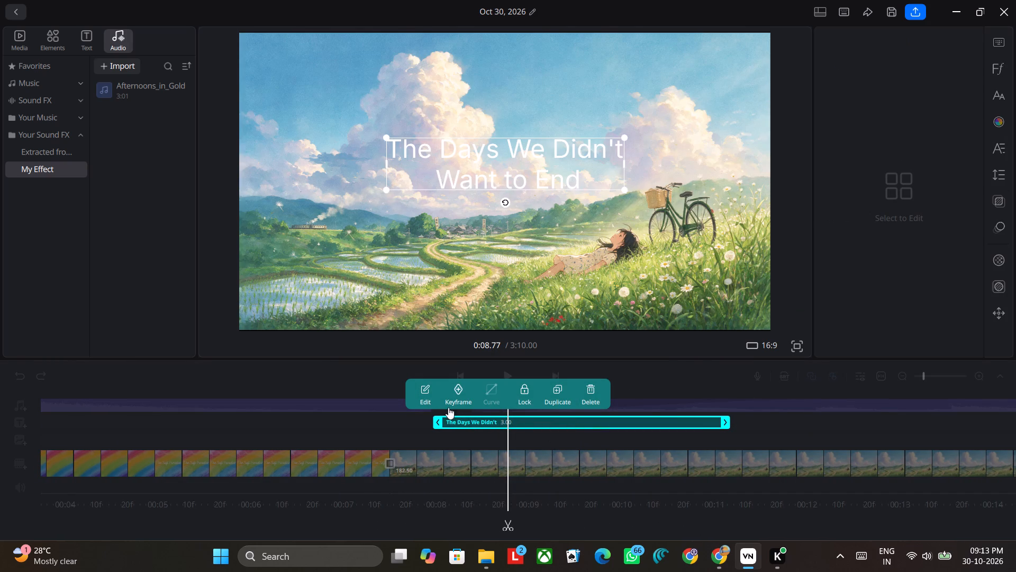
{"action": "left_click", "coordinate": [425, 396]}
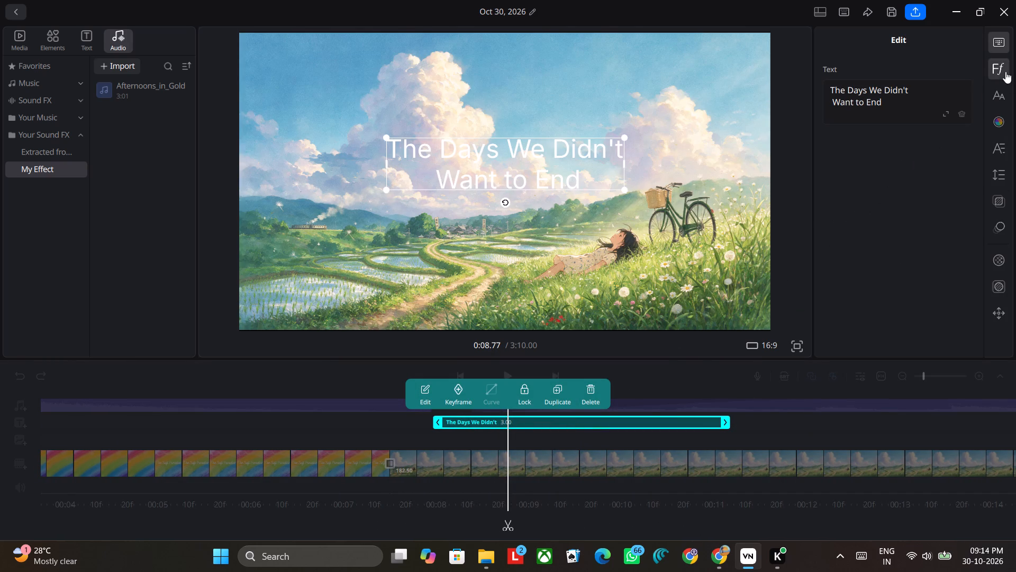
{"action": "left_click", "coordinate": [1003, 68]}
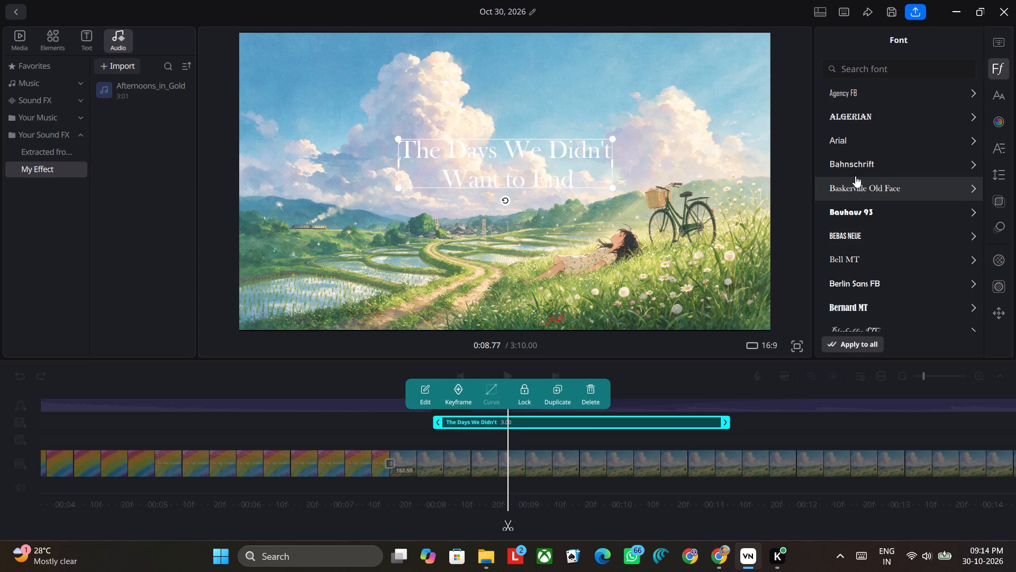
{"action": "left_click", "coordinate": [550, 462]}
Open the effects for the landscape clip and apply RGB 02 near its start.
{"action": "left_click", "coordinate": [550, 462]}
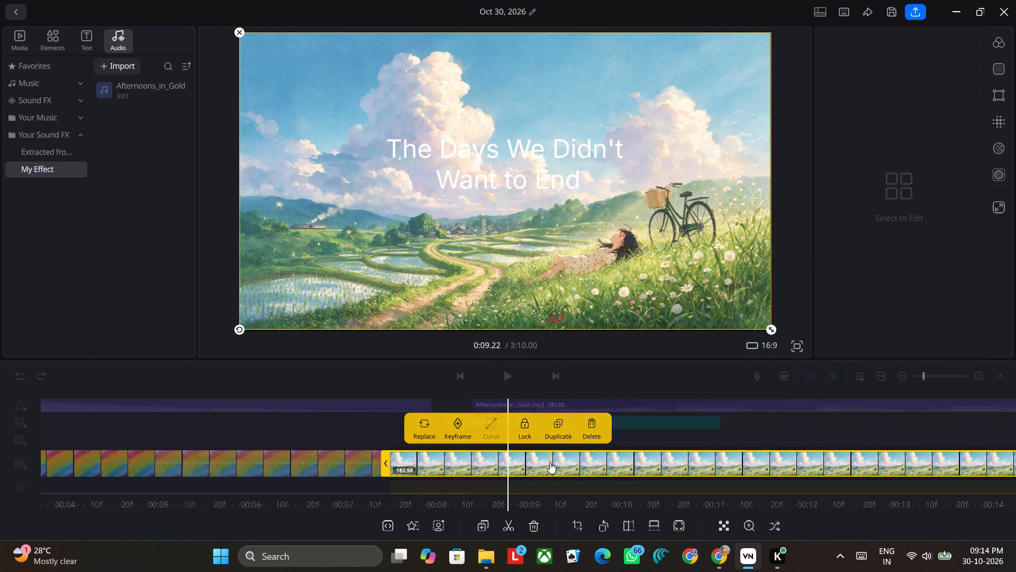
{"action": "left_click", "coordinate": [410, 525]}
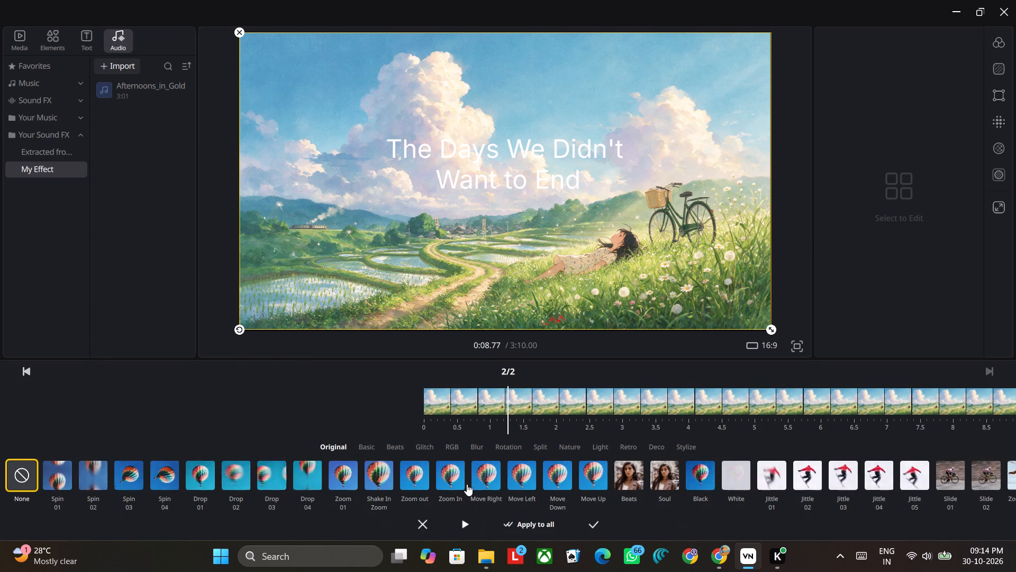
{"action": "left_click", "coordinate": [473, 444]}
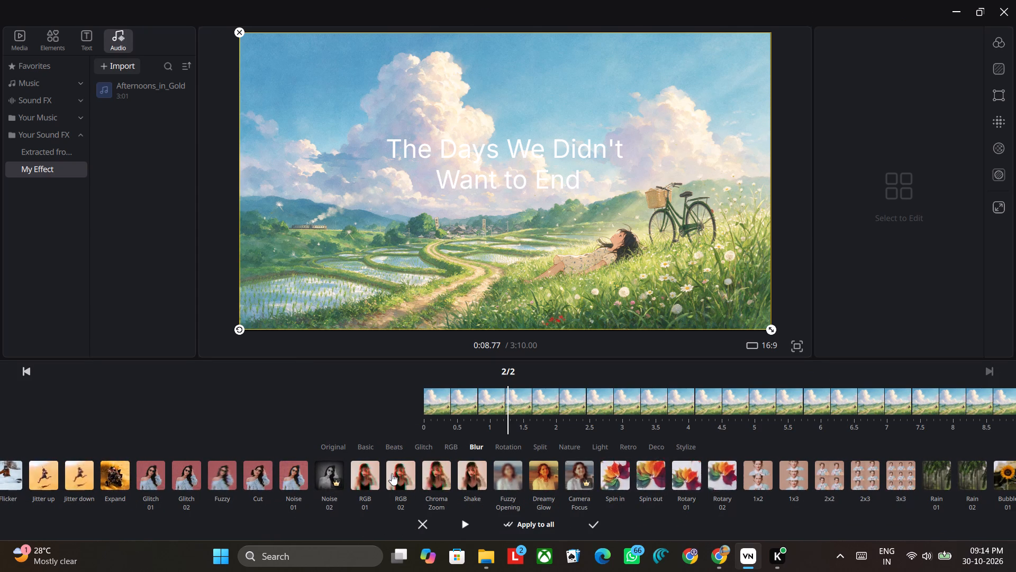
{"action": "left_click", "coordinate": [409, 473]}
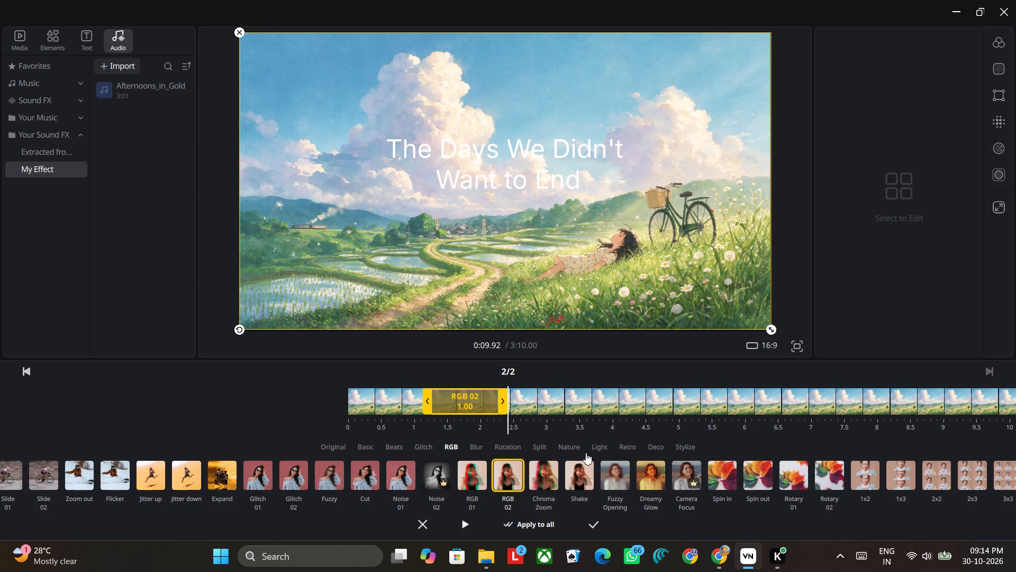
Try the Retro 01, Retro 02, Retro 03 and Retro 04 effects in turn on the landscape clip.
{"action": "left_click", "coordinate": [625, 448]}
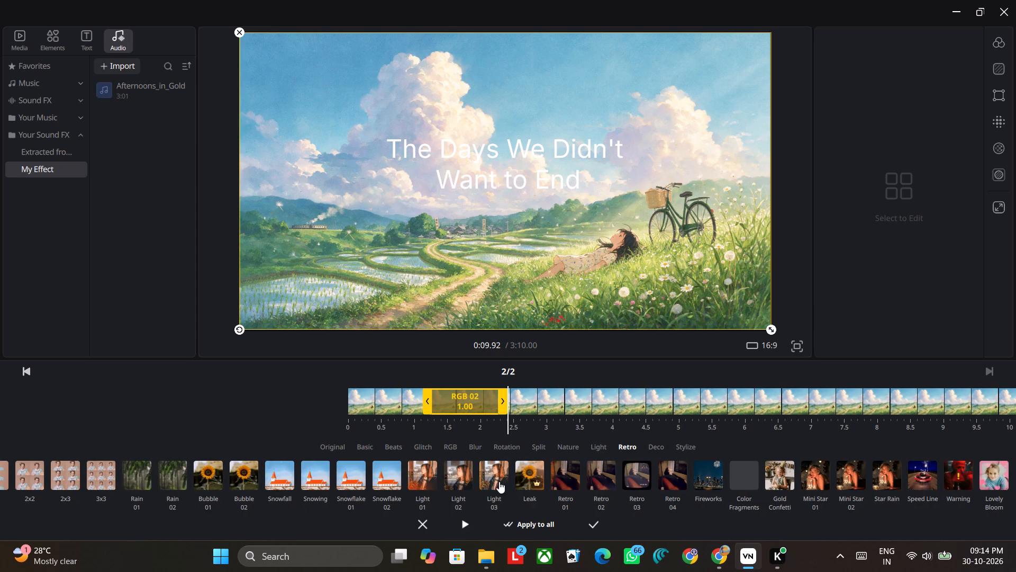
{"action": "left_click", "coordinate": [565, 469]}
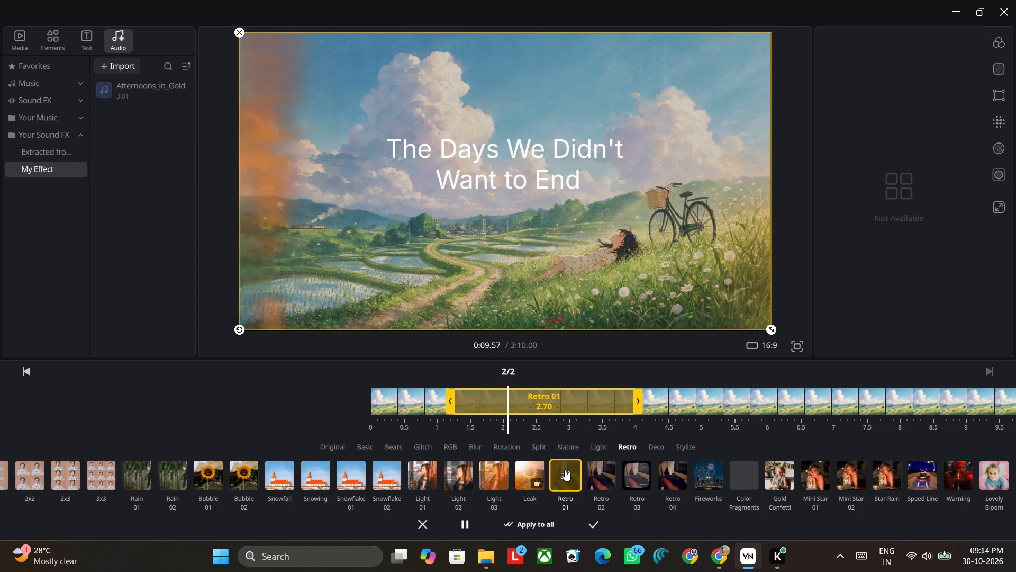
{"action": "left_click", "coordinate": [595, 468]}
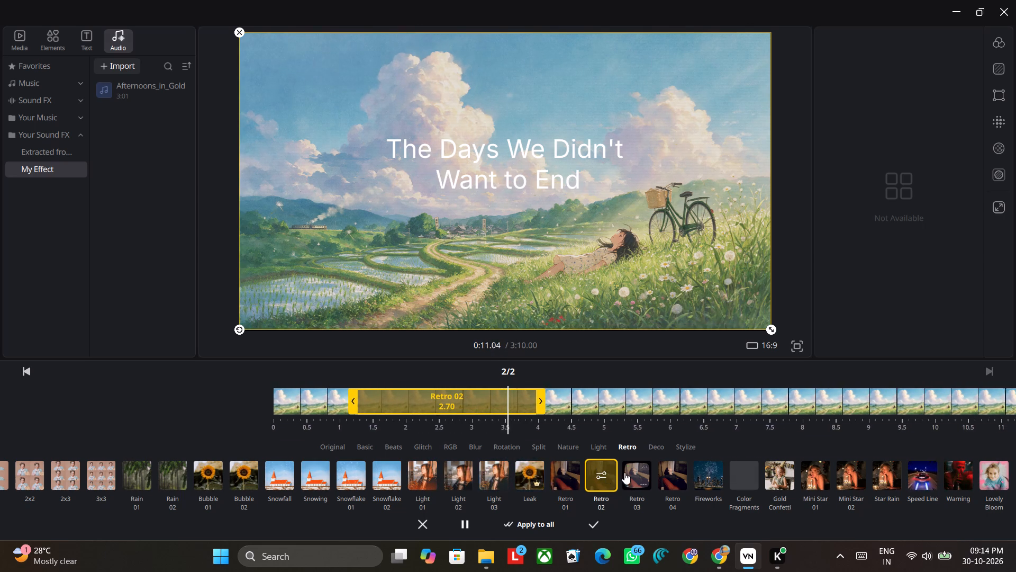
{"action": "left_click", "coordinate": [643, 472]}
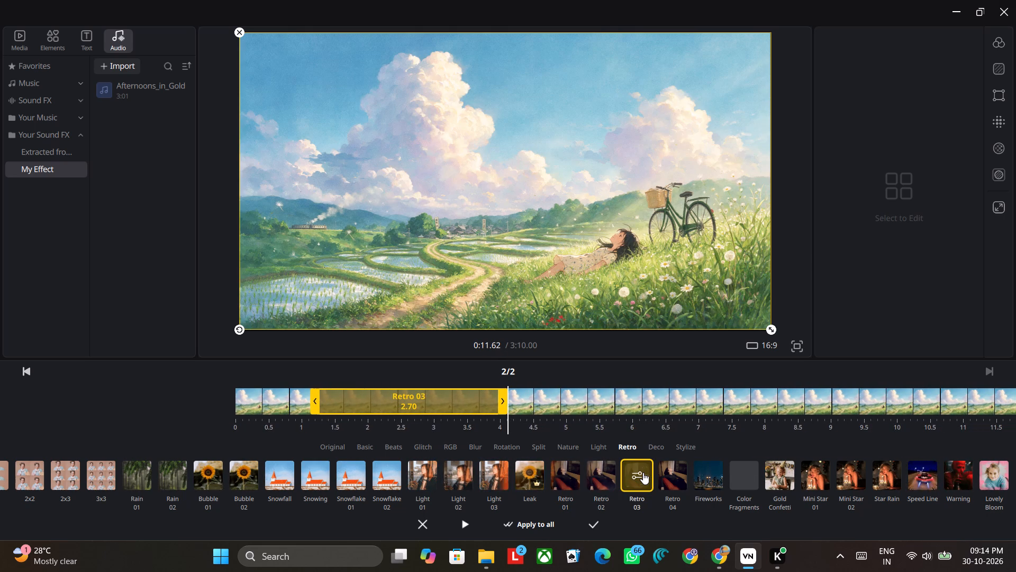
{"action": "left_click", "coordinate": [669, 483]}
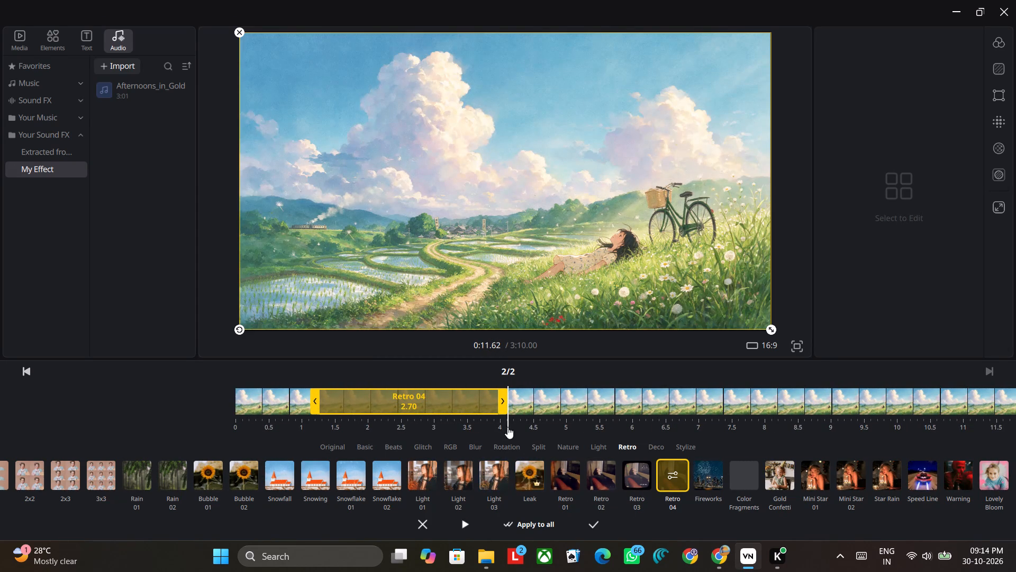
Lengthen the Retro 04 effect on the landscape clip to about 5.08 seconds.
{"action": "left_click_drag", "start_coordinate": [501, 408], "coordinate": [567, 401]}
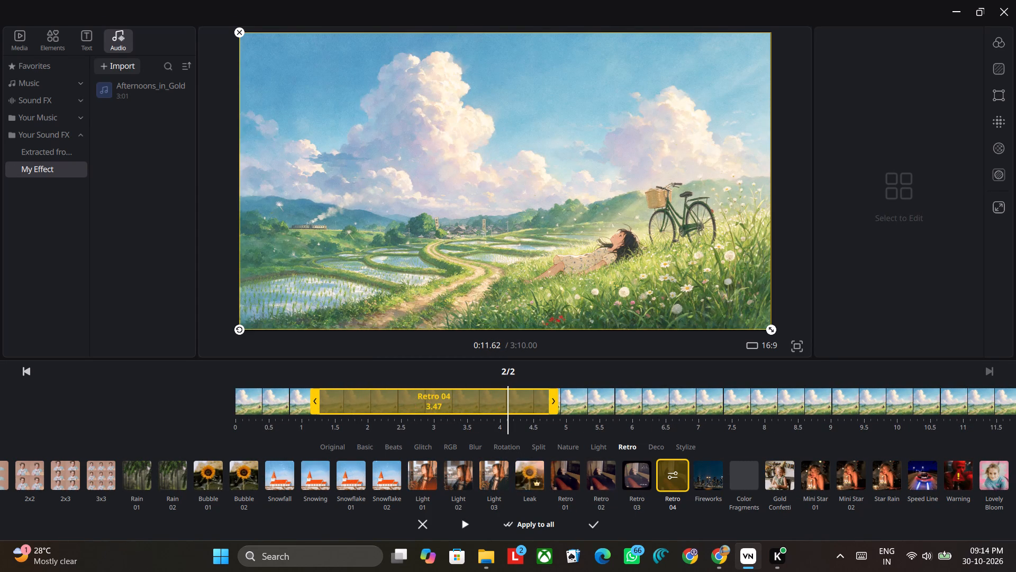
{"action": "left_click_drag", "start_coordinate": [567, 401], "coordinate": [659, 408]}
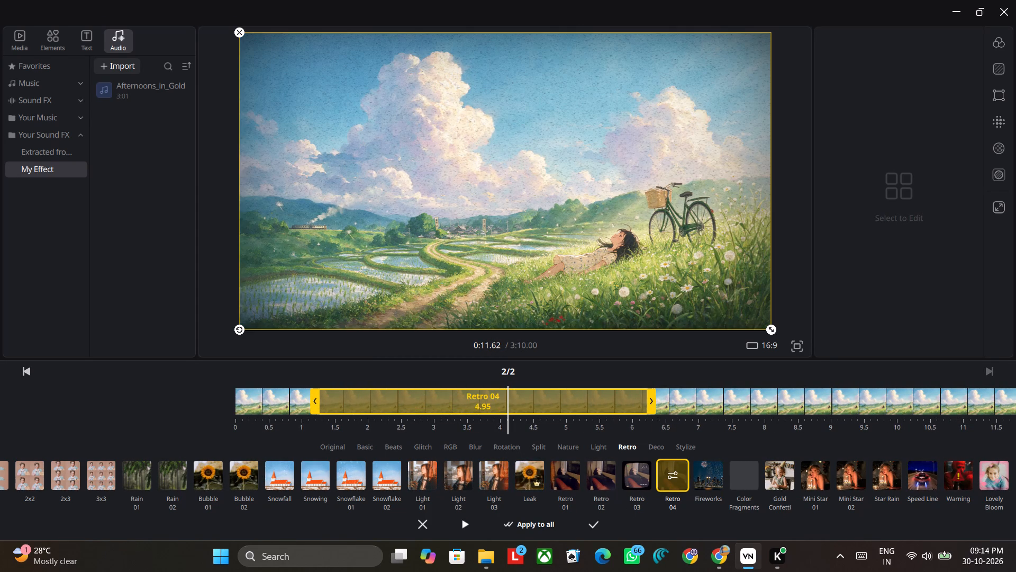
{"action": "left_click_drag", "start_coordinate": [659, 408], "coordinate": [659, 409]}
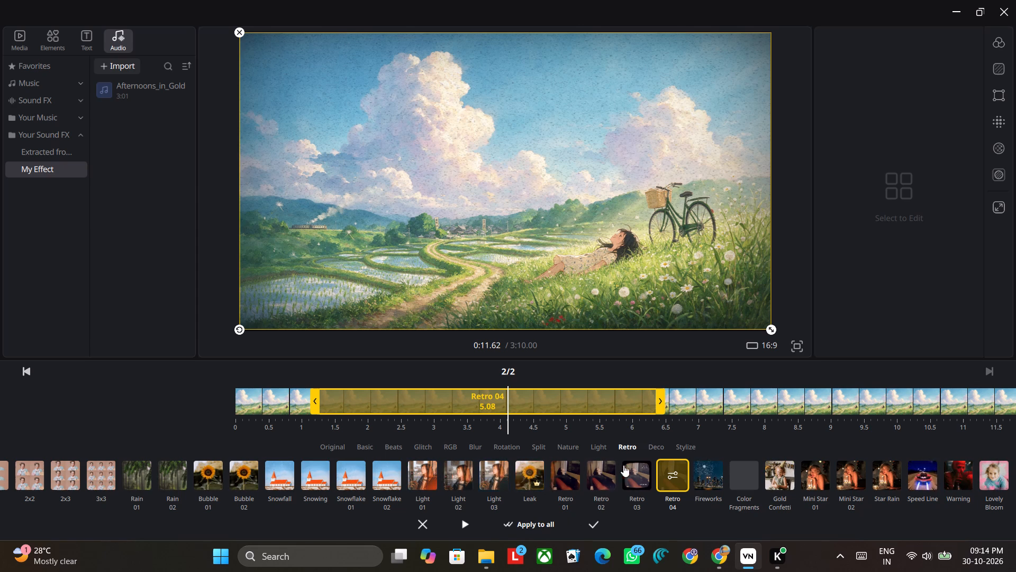
Replace the Retro 04 effect on the landscape clip with Color Fragments.
{"action": "left_click", "coordinate": [740, 472]}
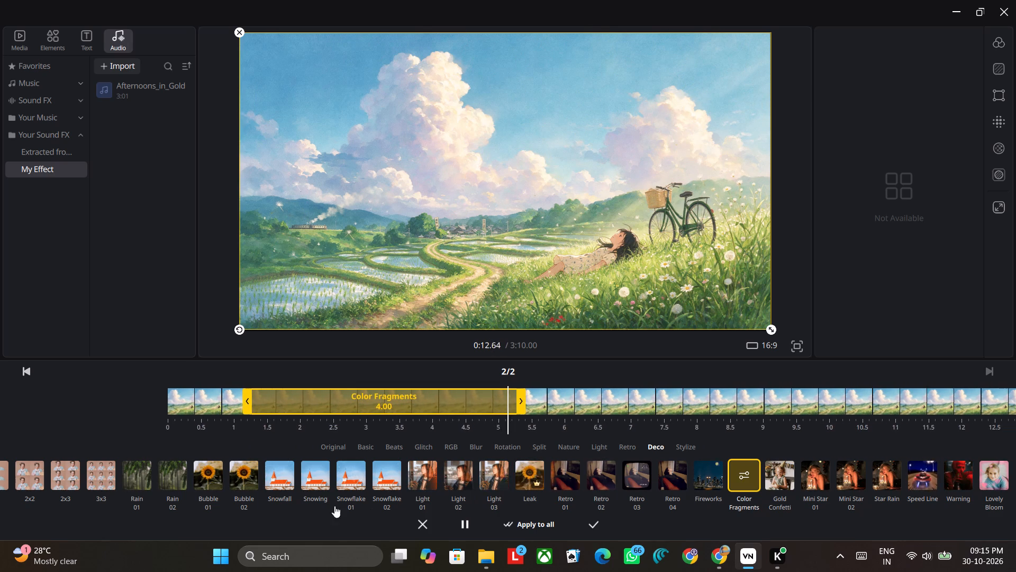
Look through the available effects for the landscape clip and leave the effects without applying any.
{"action": "left_click_drag", "start_coordinate": [183, 484], "coordinate": [539, 479]}
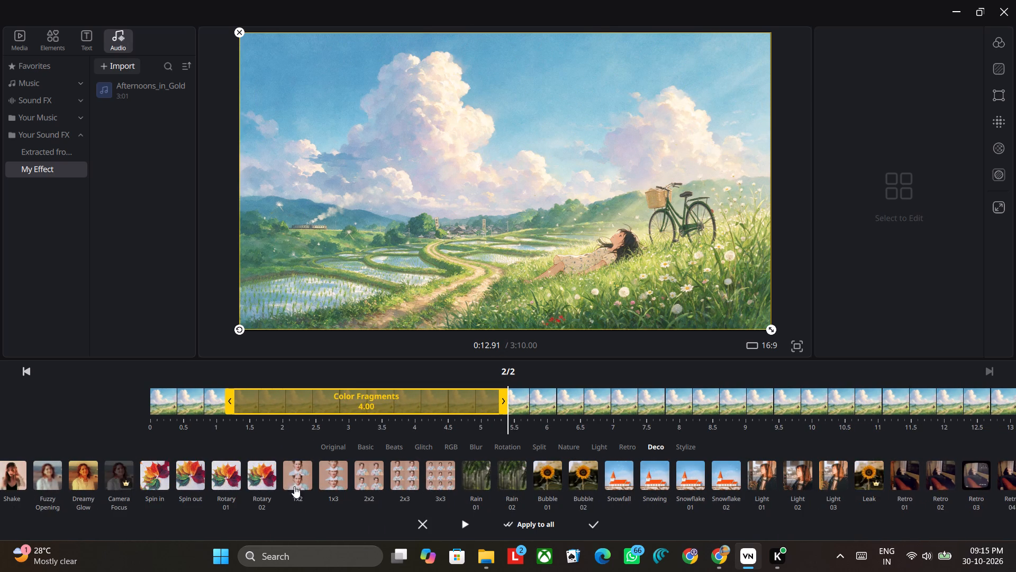
{"action": "left_click_drag", "start_coordinate": [241, 480], "coordinate": [757, 476]}
{"action": "left_click_drag", "start_coordinate": [266, 474], "coordinate": [531, 474]}
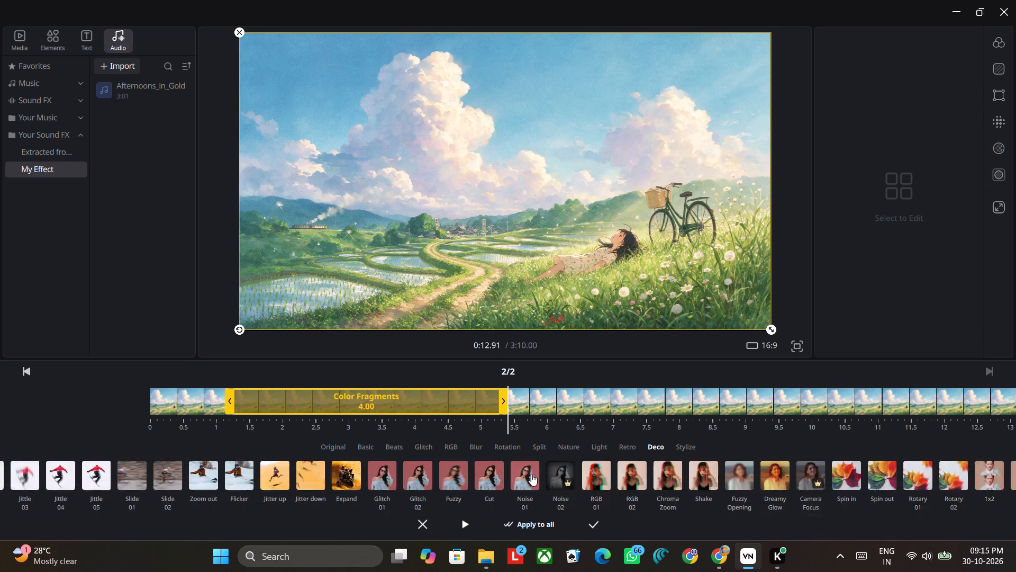
{"action": "left_click_drag", "start_coordinate": [531, 474], "coordinate": [558, 474]}
{"action": "left_click_drag", "start_coordinate": [306, 478], "coordinate": [650, 475]}
{"action": "left_click_drag", "start_coordinate": [326, 481], "coordinate": [549, 475]}
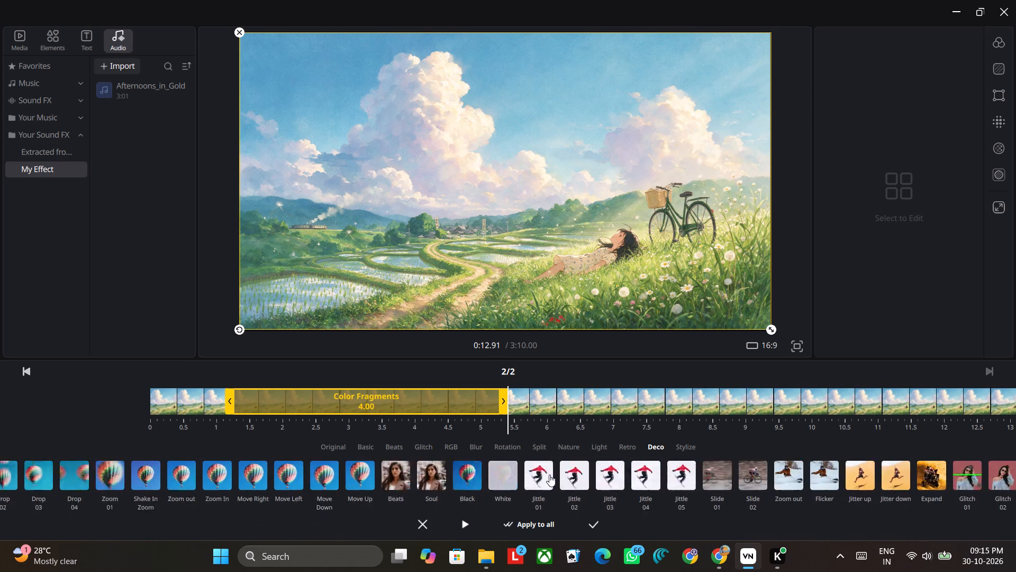
{"action": "left_click_drag", "start_coordinate": [549, 475], "coordinate": [563, 475]}
{"action": "left_click_drag", "start_coordinate": [344, 472], "coordinate": [645, 470]}
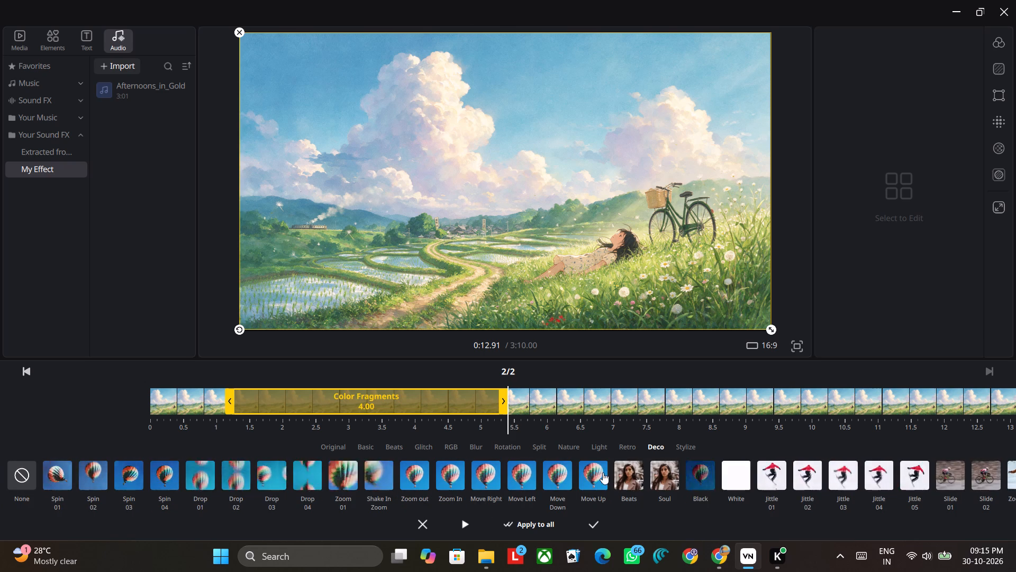
{"action": "left_click_drag", "start_coordinate": [596, 472], "coordinate": [334, 482]}
{"action": "left_click_drag", "start_coordinate": [756, 465], "coordinate": [643, 473]}
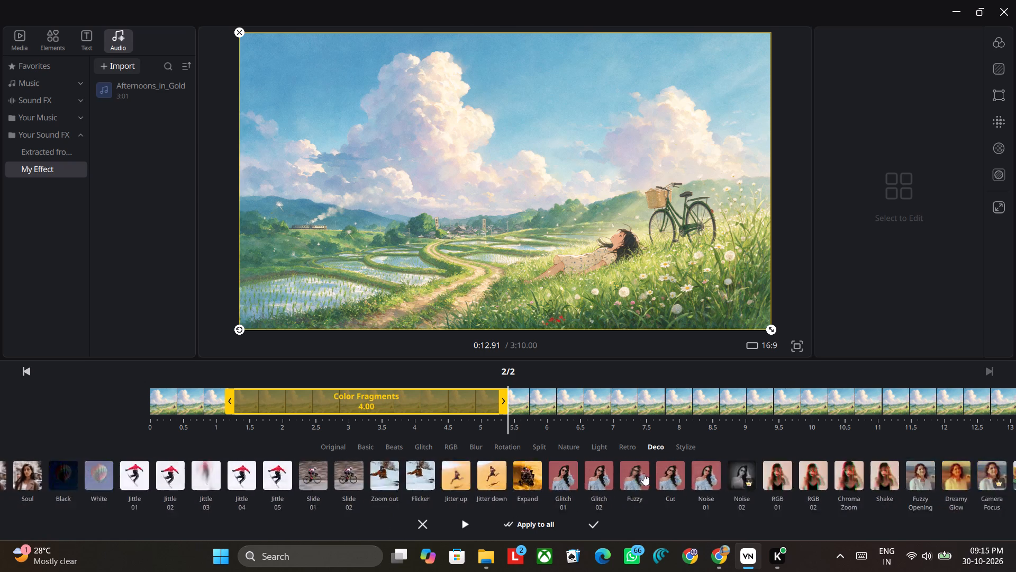
{"action": "left_click_drag", "start_coordinate": [643, 473], "coordinate": [424, 471]}
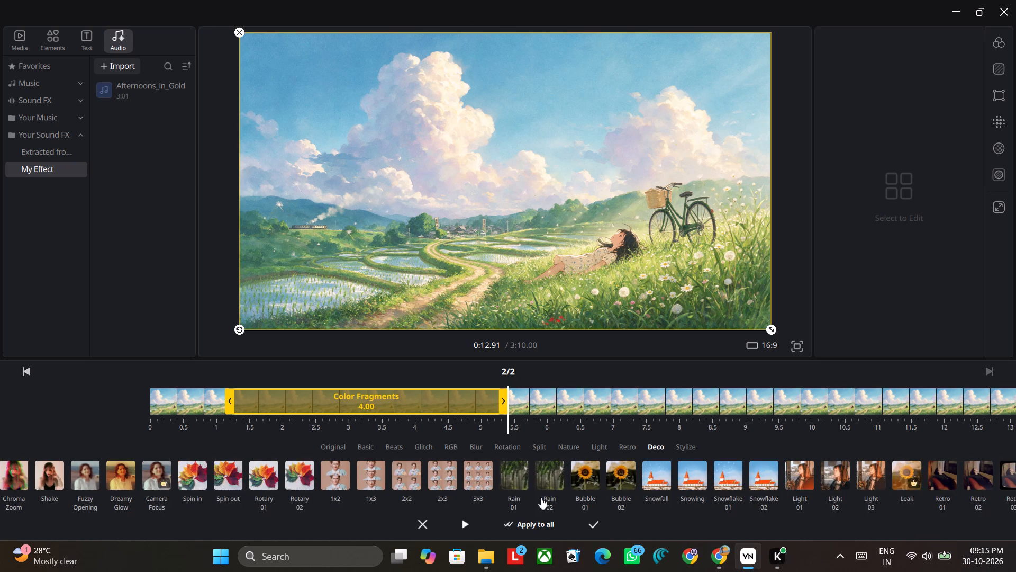
{"action": "left_click", "coordinate": [416, 522]}
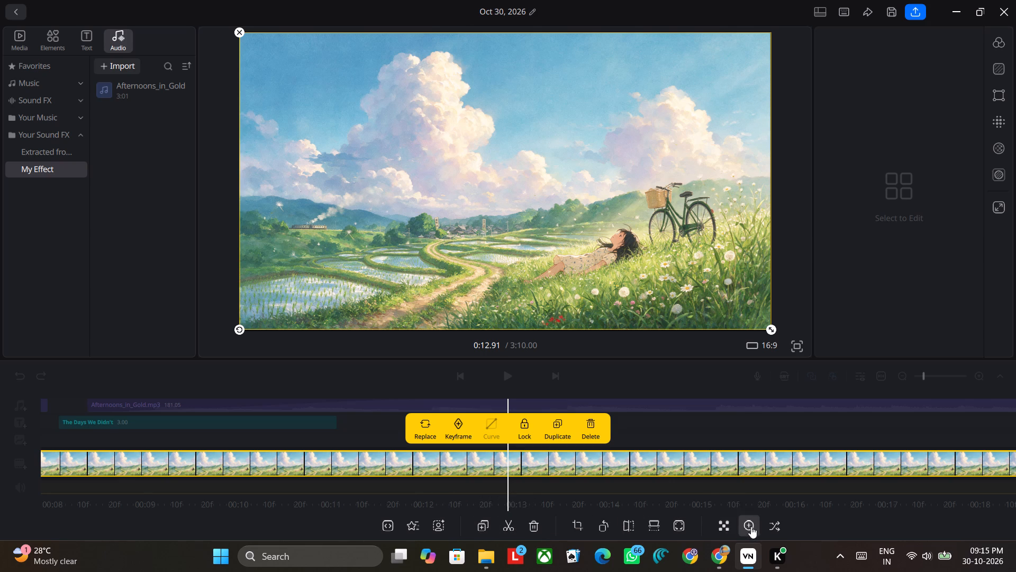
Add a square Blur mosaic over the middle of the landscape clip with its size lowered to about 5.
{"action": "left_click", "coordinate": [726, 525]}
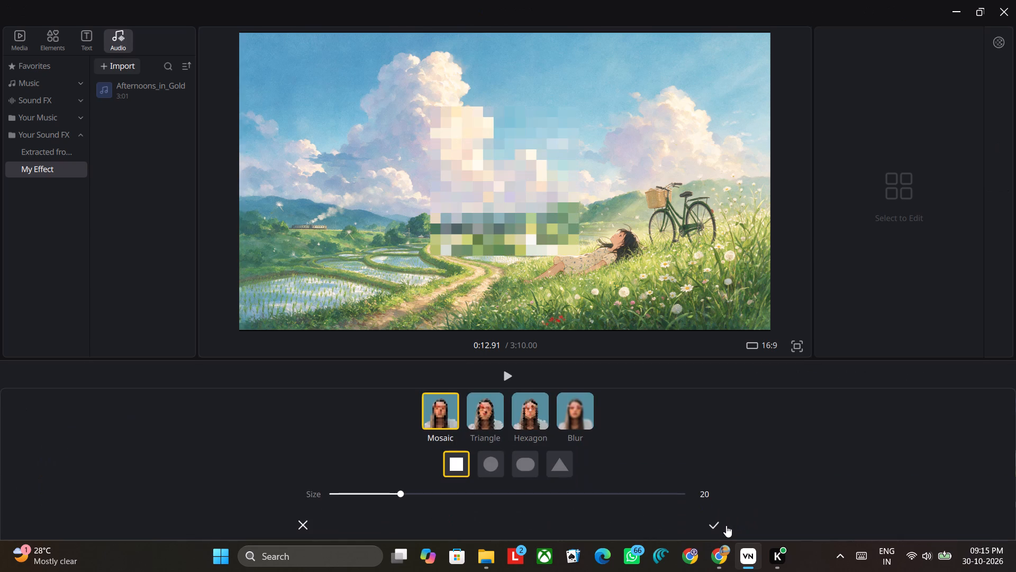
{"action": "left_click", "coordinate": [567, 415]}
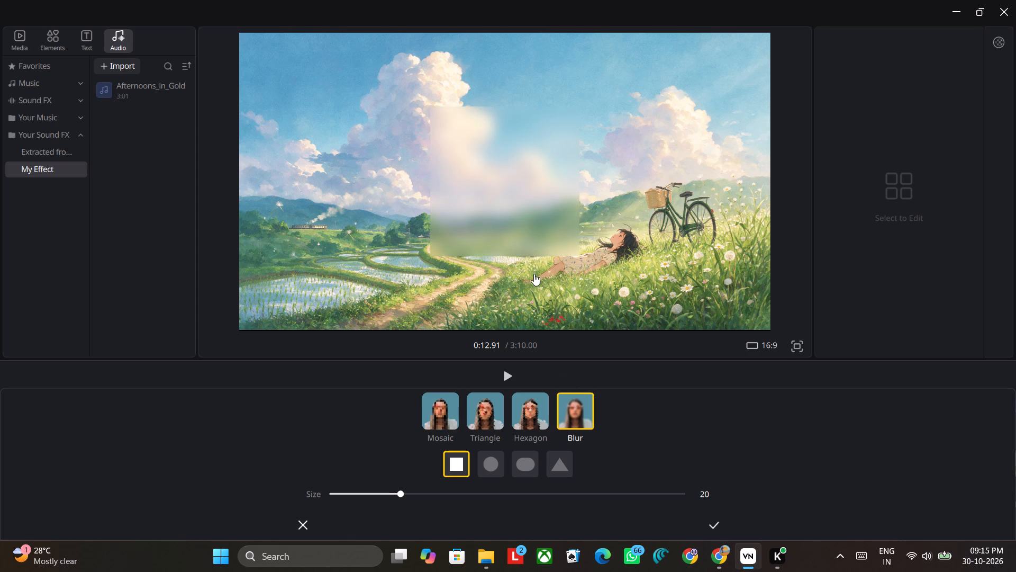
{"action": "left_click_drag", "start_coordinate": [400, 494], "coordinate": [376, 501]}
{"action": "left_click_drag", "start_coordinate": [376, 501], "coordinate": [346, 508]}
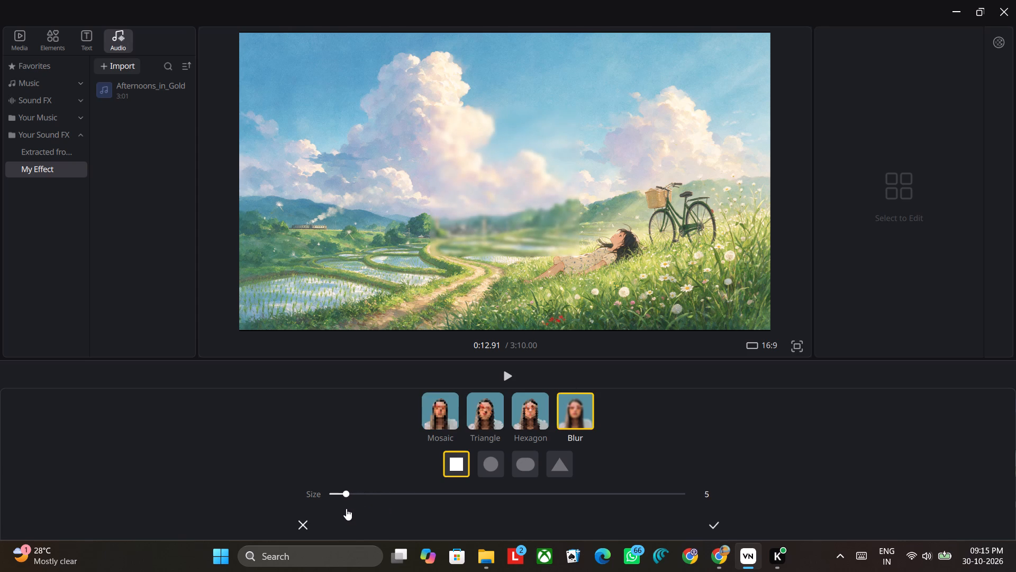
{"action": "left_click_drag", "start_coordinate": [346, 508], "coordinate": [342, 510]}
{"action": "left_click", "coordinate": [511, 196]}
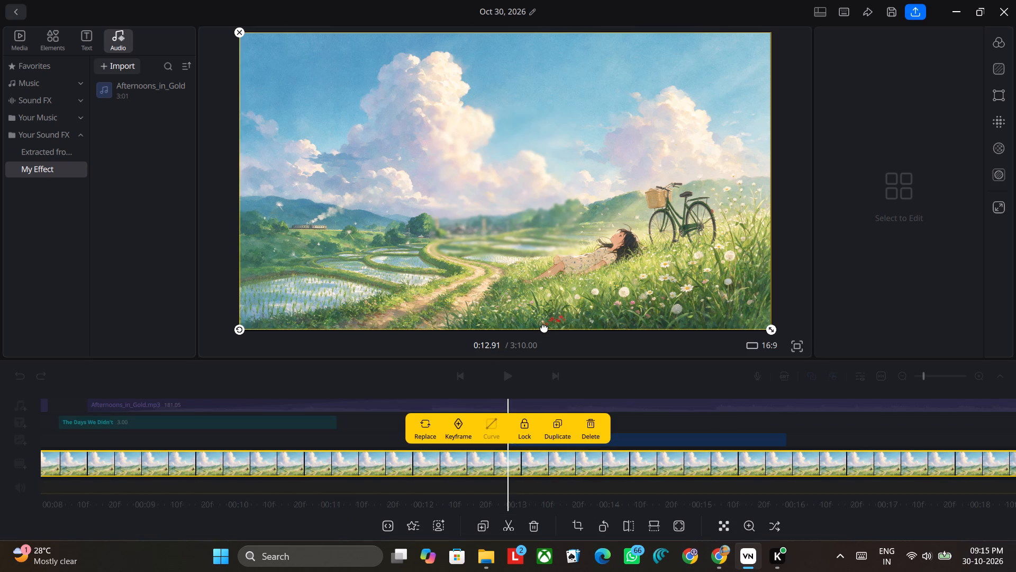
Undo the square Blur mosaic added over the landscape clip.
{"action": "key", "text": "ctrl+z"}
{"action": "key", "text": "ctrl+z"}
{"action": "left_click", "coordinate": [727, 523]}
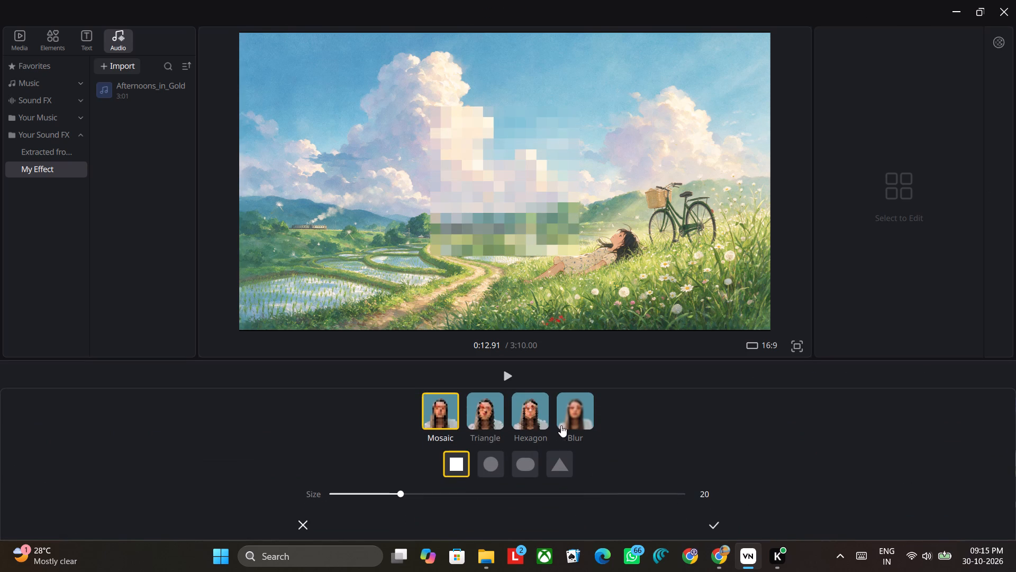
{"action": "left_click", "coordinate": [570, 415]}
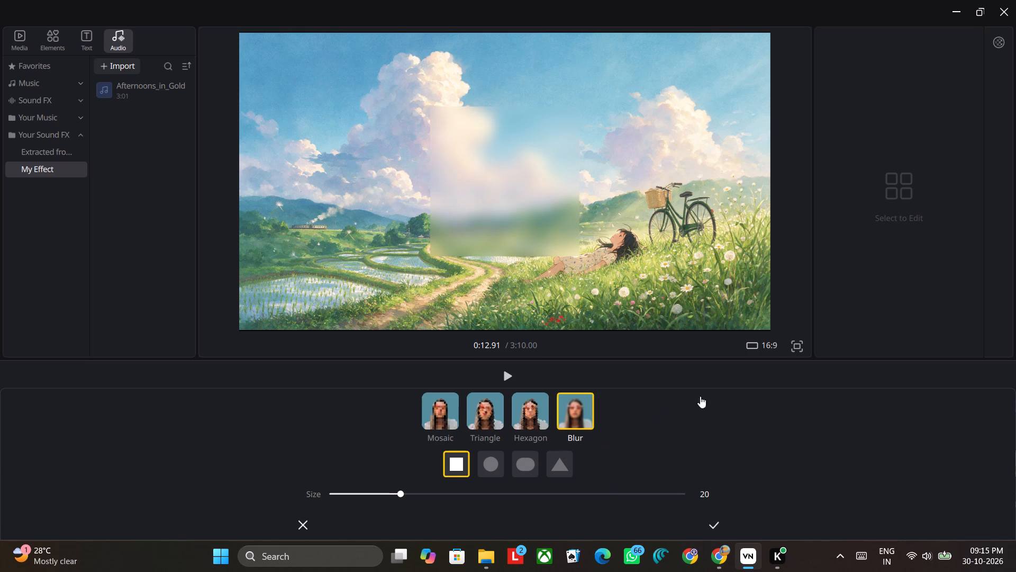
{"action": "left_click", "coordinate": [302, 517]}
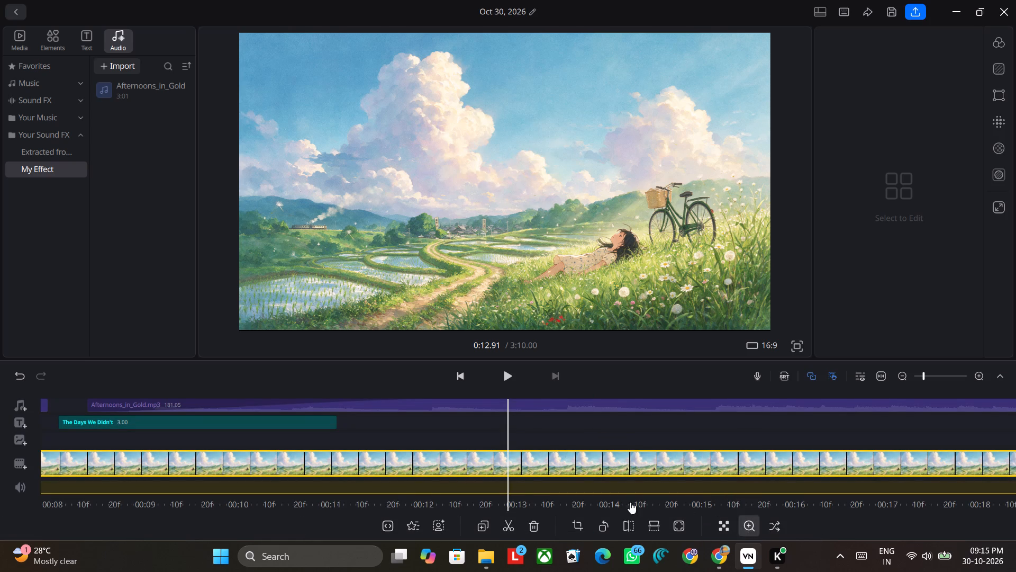
At about 0:10.92, where the title shows, apply the Base blur to the whole landscape clip and lower its strength to 5.
{"action": "left_click", "coordinate": [314, 459]}
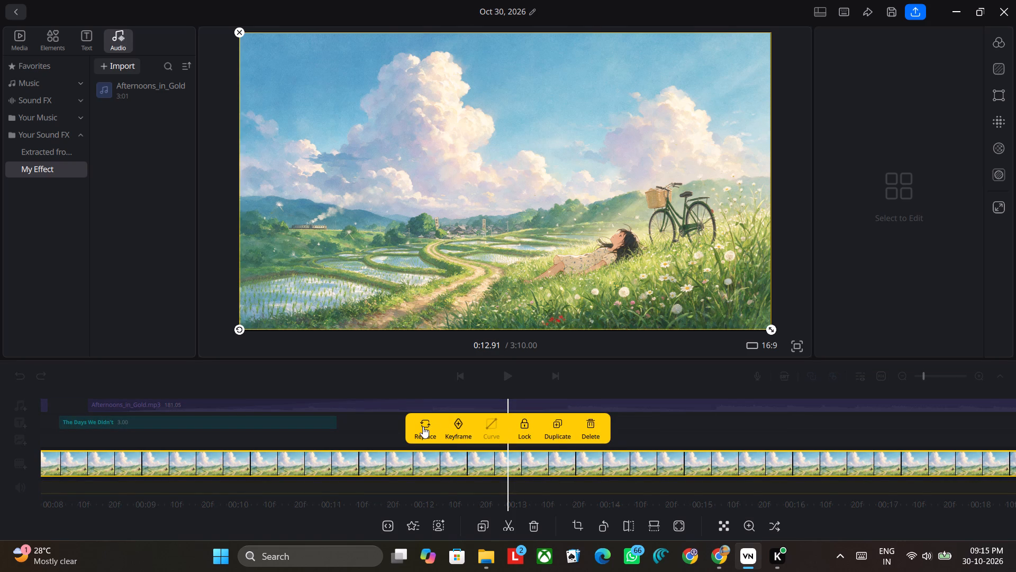
{"action": "left_click", "coordinate": [316, 512]}
{"action": "left_click_drag", "start_coordinate": [302, 469], "coordinate": [420, 470]}
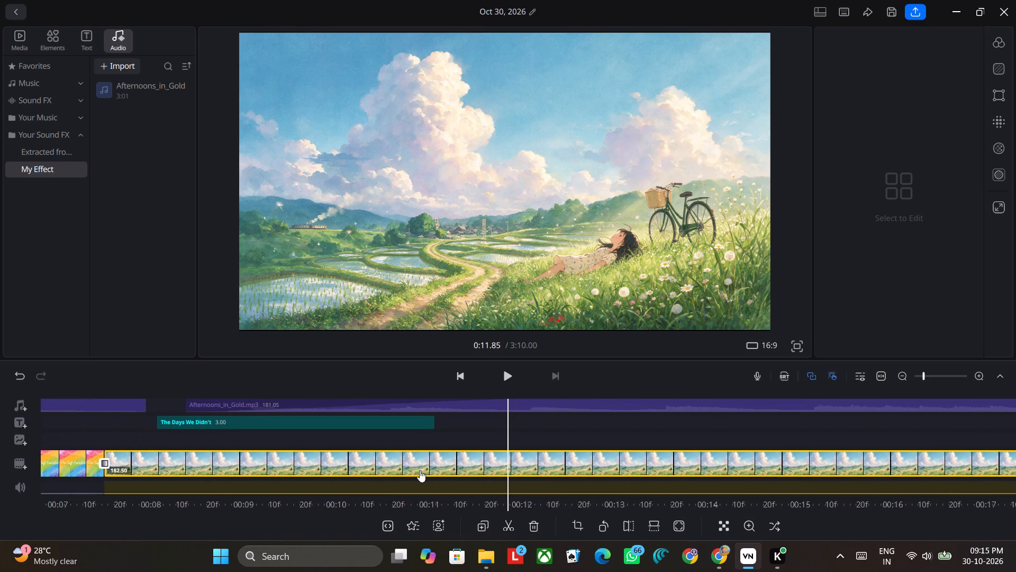
{"action": "left_click_drag", "start_coordinate": [420, 470], "coordinate": [641, 472]}
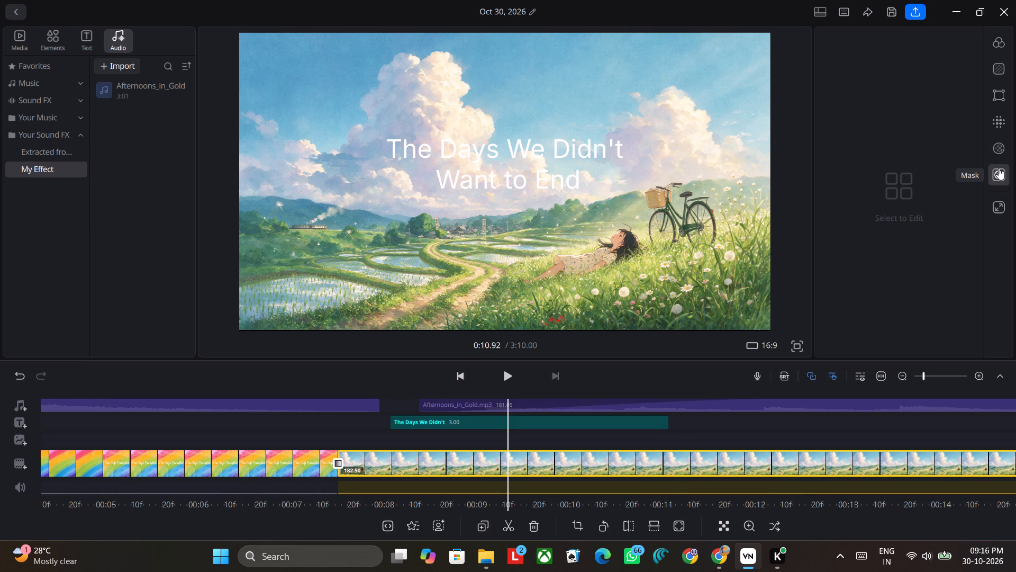
{"action": "left_click", "coordinate": [999, 119]}
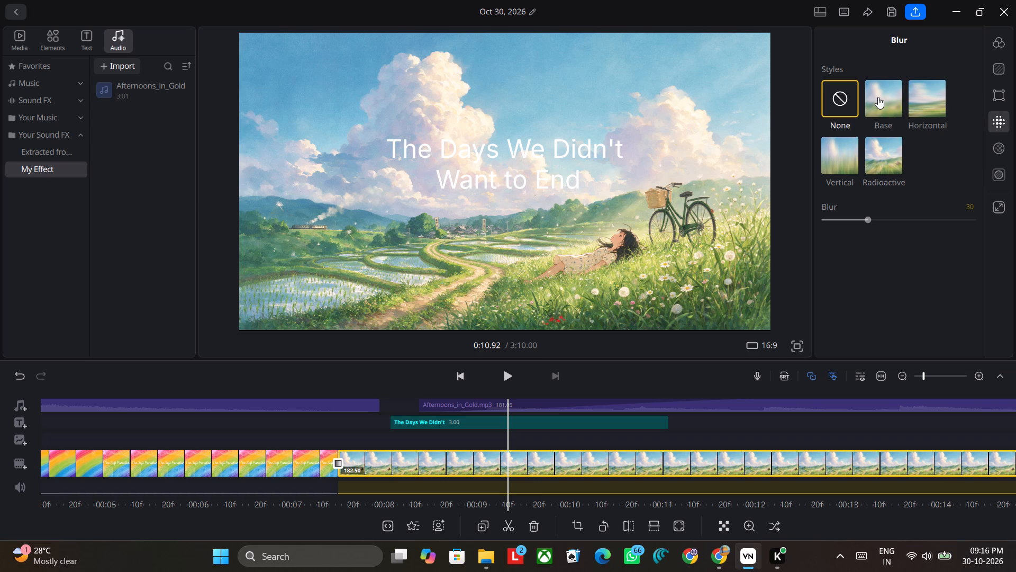
{"action": "left_click", "coordinate": [878, 97]}
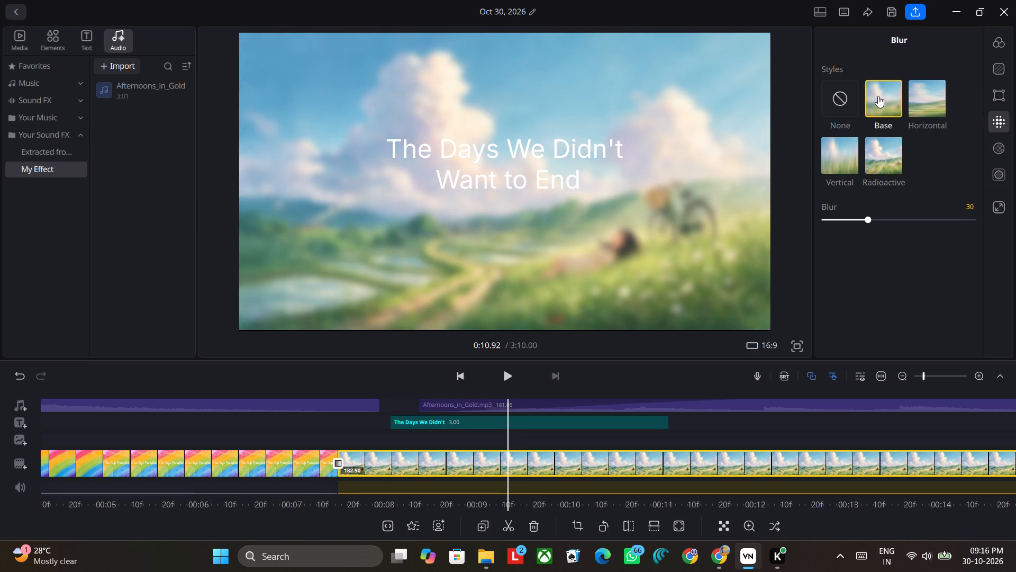
{"action": "left_click", "coordinate": [878, 96]}
{"action": "left_click_drag", "start_coordinate": [868, 220], "coordinate": [847, 219]}
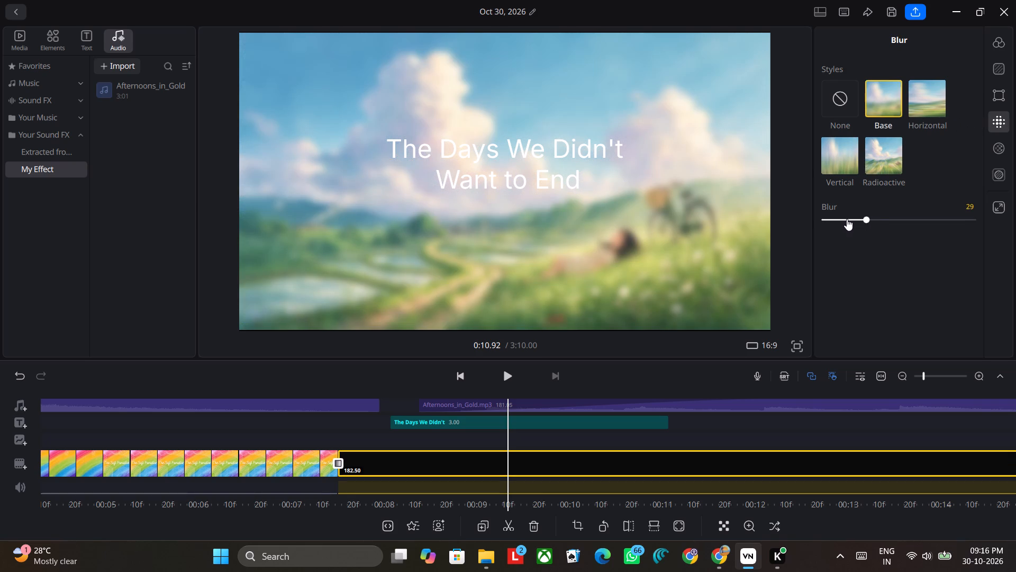
{"action": "left_click_drag", "start_coordinate": [847, 219], "coordinate": [837, 219]}
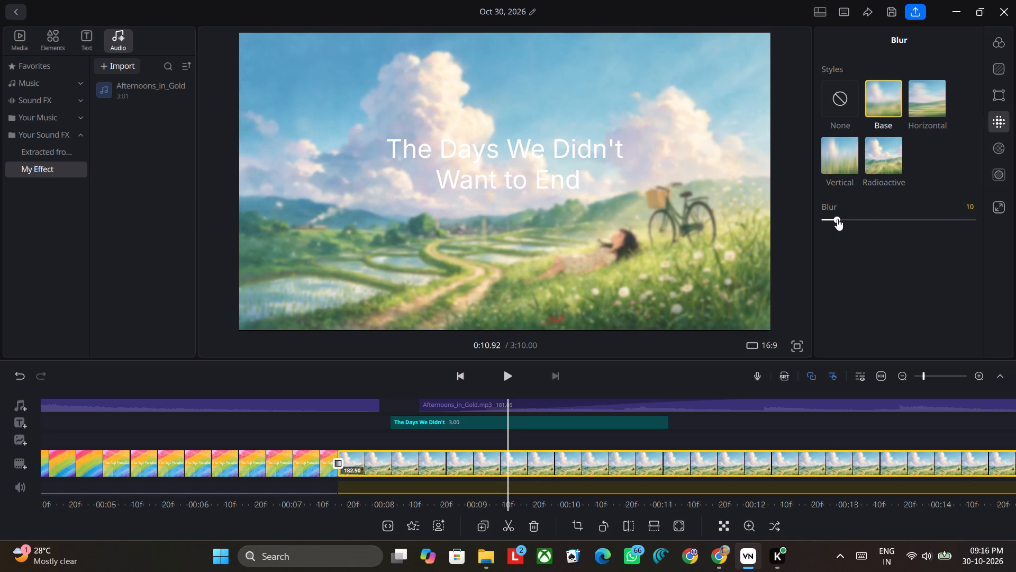
{"action": "left_click_drag", "start_coordinate": [837, 219], "coordinate": [830, 219]}
Set the landscape clip's blur strength to 22, compare the Vertical, Radioactive and Horizontal styles, and settle on Base.
{"action": "left_click", "coordinate": [848, 166]}
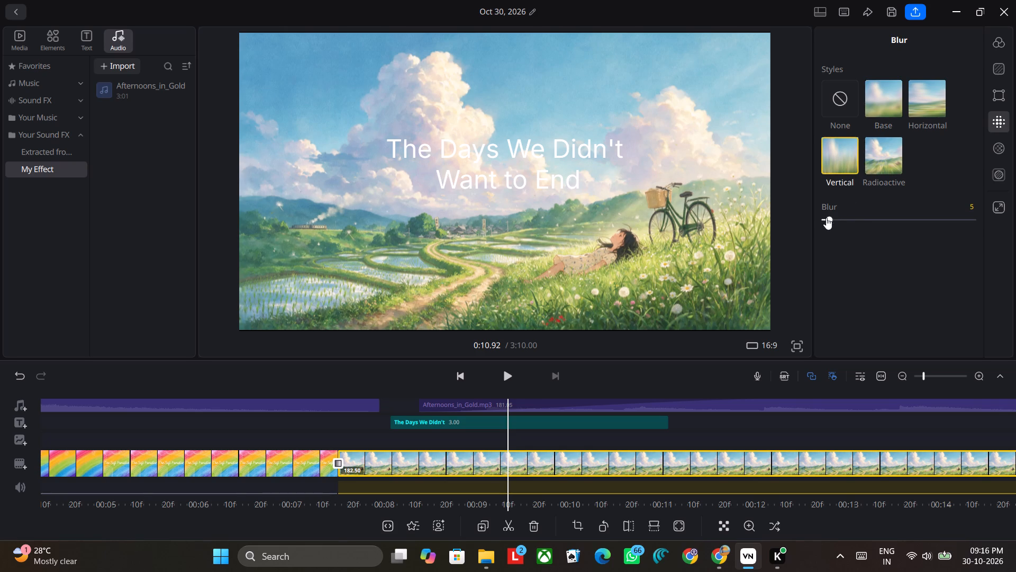
{"action": "left_click_drag", "start_coordinate": [826, 218], "coordinate": [857, 220]}
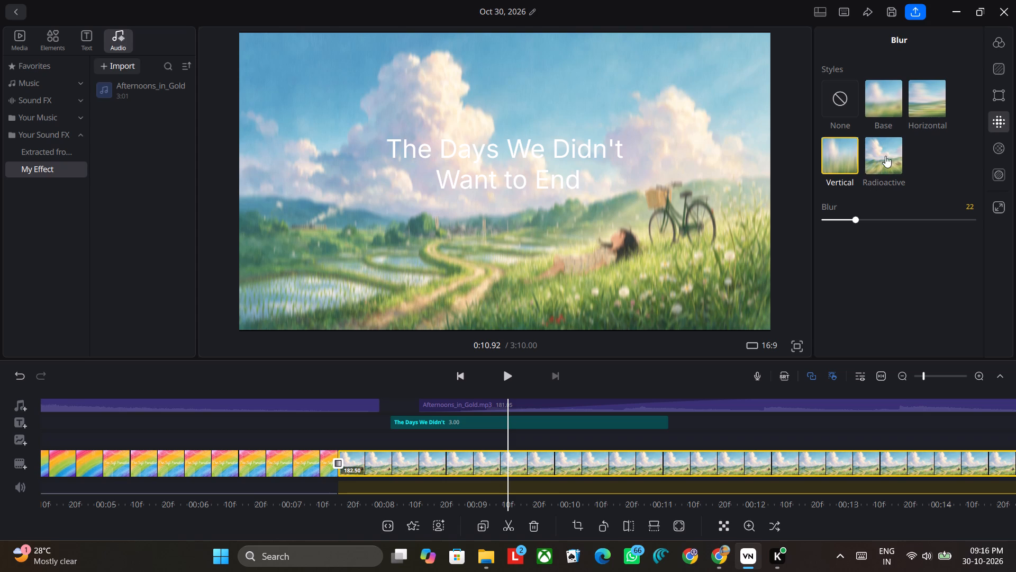
{"action": "left_click", "coordinate": [885, 148]}
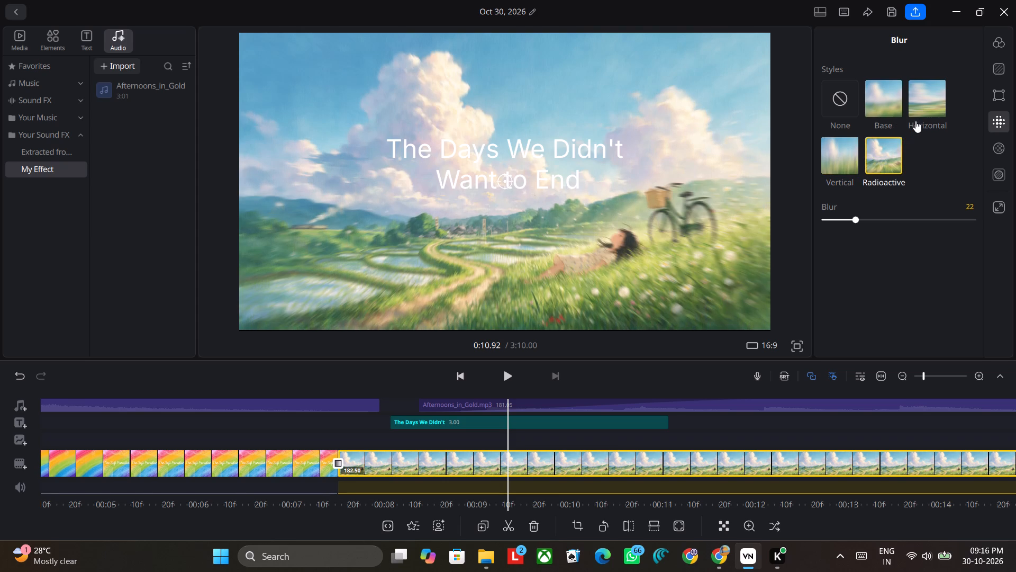
{"action": "left_click_drag", "start_coordinate": [504, 179], "coordinate": [505, 173]}
{"action": "left_click_drag", "start_coordinate": [505, 173], "coordinate": [505, 162]}
{"action": "left_click", "coordinate": [921, 97]}
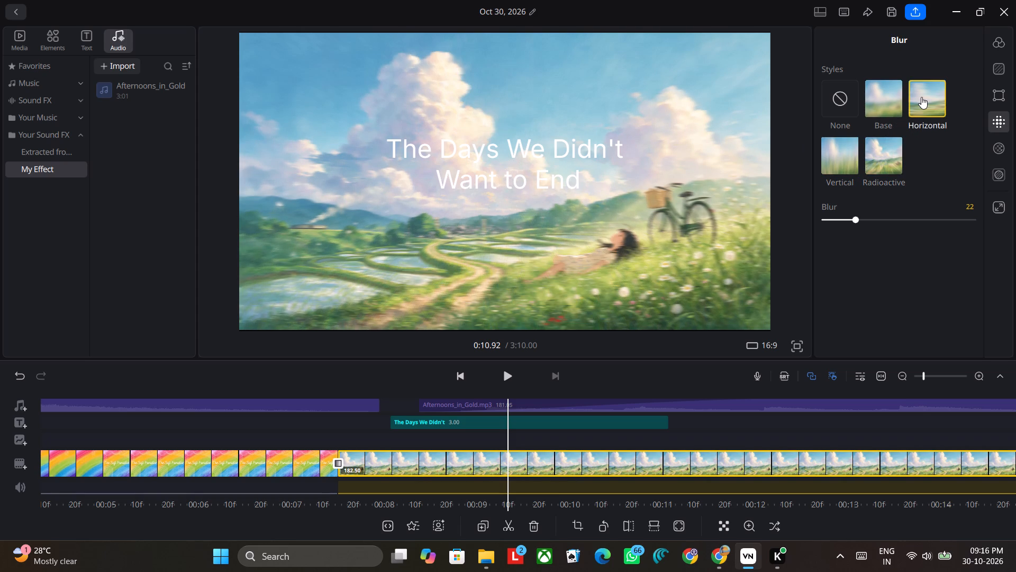
{"action": "left_click", "coordinate": [904, 97]}
{"action": "left_click", "coordinate": [894, 98]}
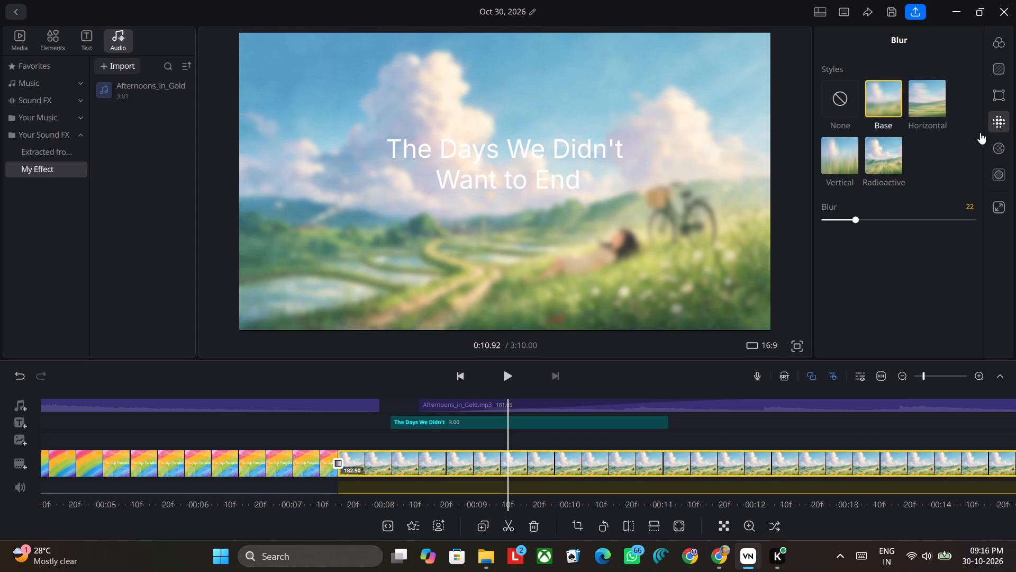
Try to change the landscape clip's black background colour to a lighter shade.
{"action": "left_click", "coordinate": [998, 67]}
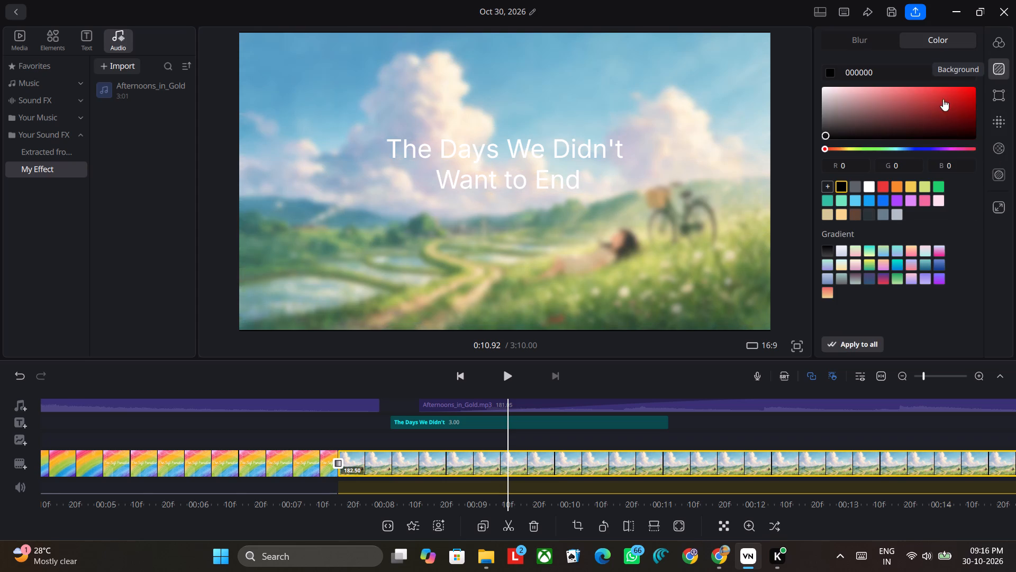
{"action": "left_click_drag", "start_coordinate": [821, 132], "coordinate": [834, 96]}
Lower the opacity of the blurred landscape clip behind the title to 87%.
{"action": "left_click", "coordinate": [1003, 151]}
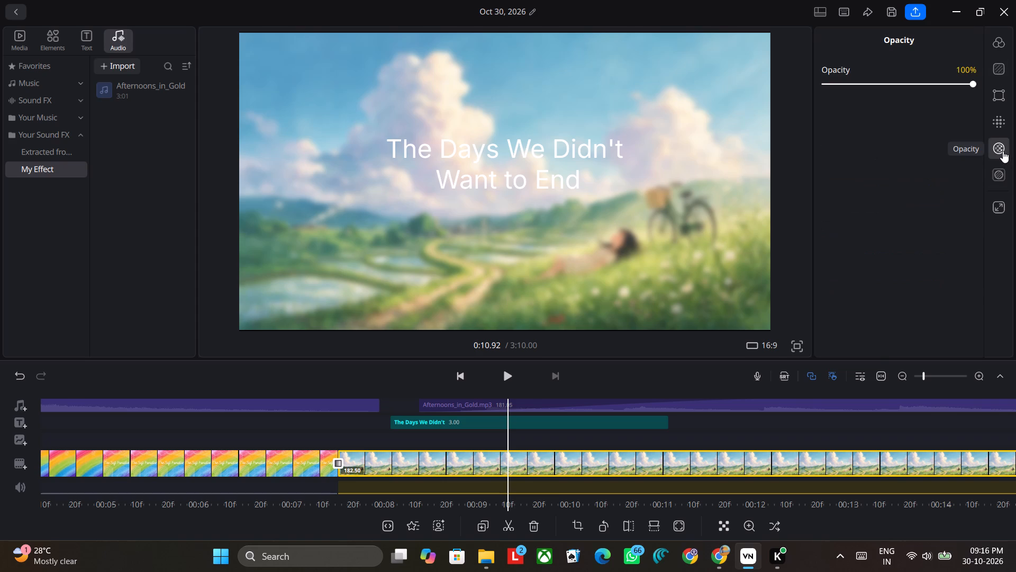
{"action": "left_click_drag", "start_coordinate": [972, 82], "coordinate": [897, 91]}
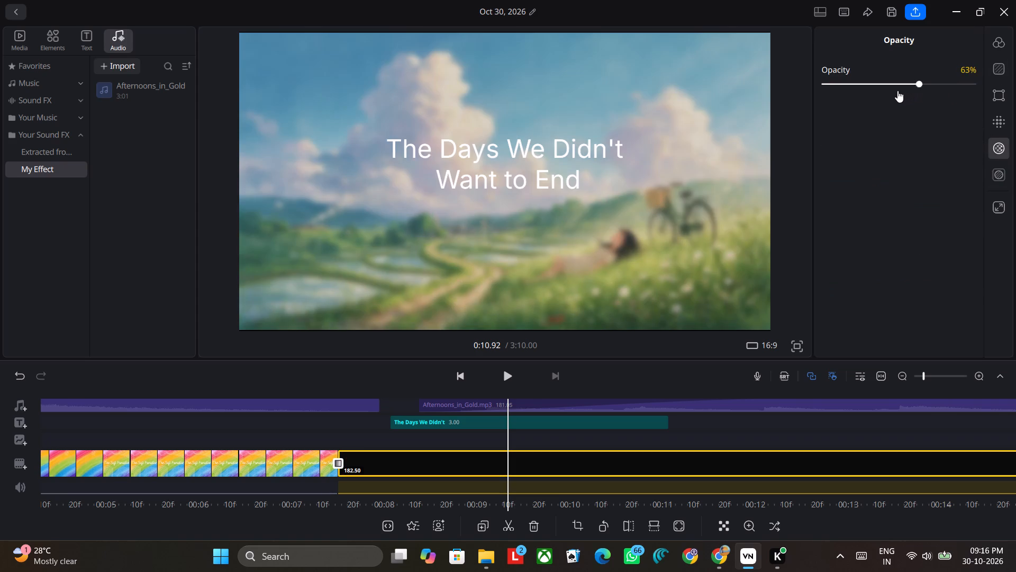
{"action": "left_click_drag", "start_coordinate": [897, 91], "coordinate": [916, 90]}
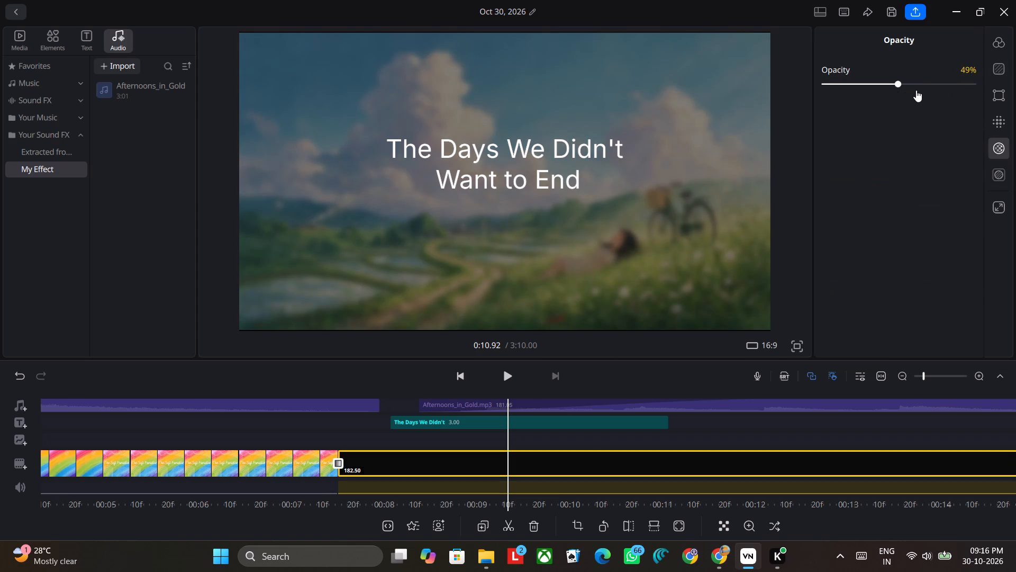
{"action": "left_click_drag", "start_coordinate": [916, 90], "coordinate": [946, 81]}
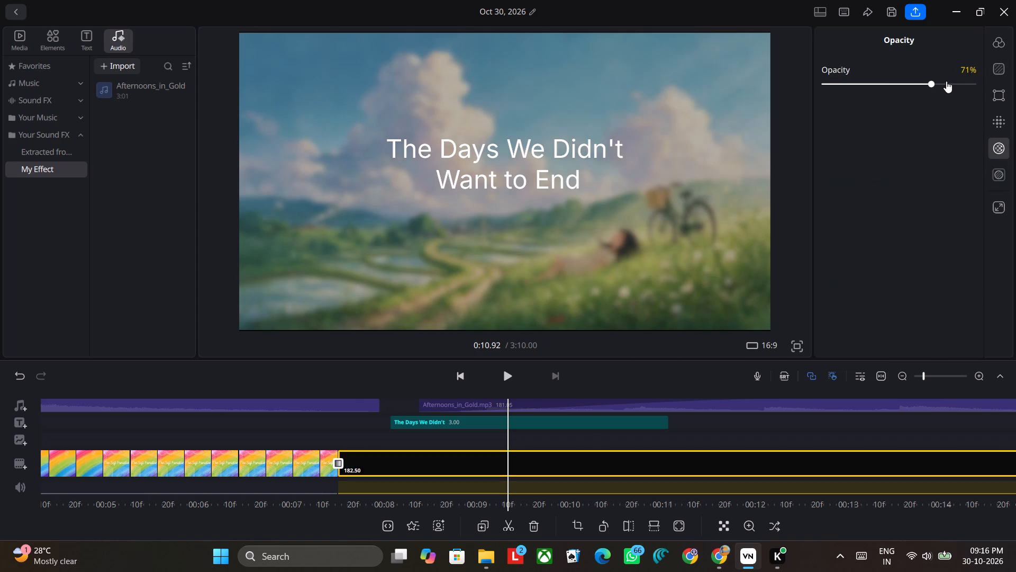
{"action": "left_click_drag", "start_coordinate": [946, 81], "coordinate": [954, 81]}
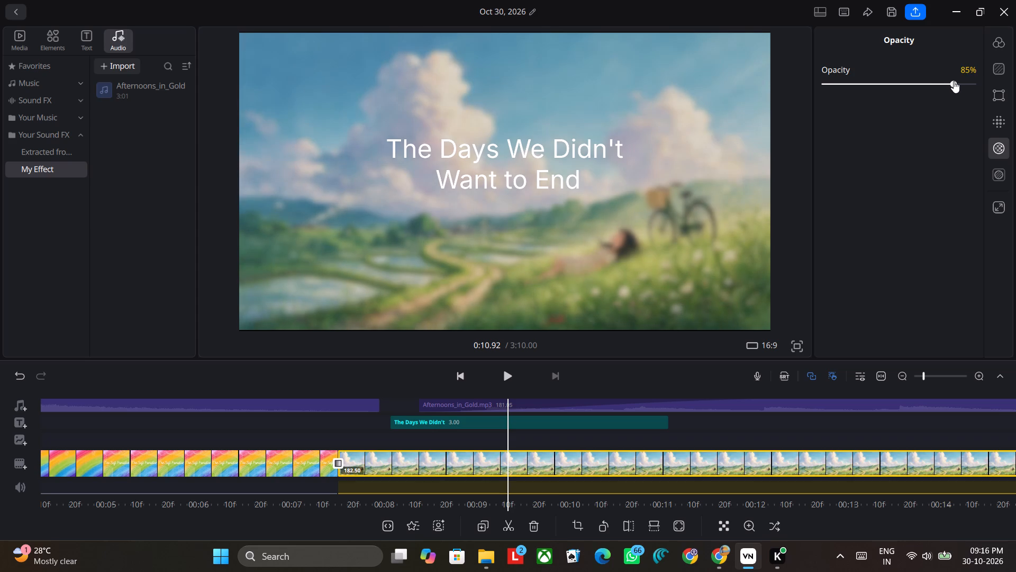
{"action": "left_click_drag", "start_coordinate": [954, 81], "coordinate": [955, 83]}
{"action": "left_click_drag", "start_coordinate": [955, 83], "coordinate": [956, 83]}
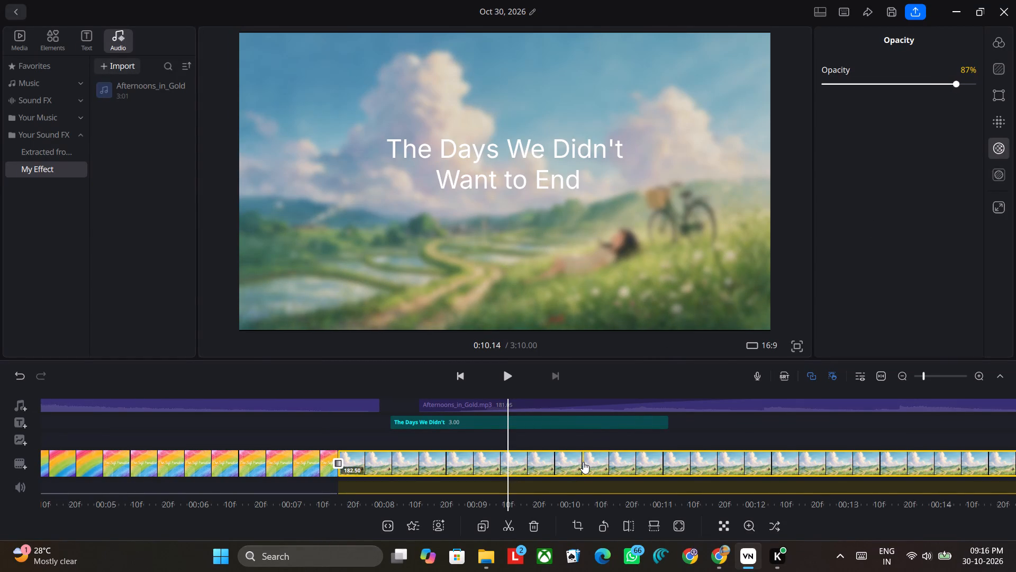
{"action": "left_click", "coordinate": [950, 176]}
{"action": "left_click", "coordinate": [583, 440]}
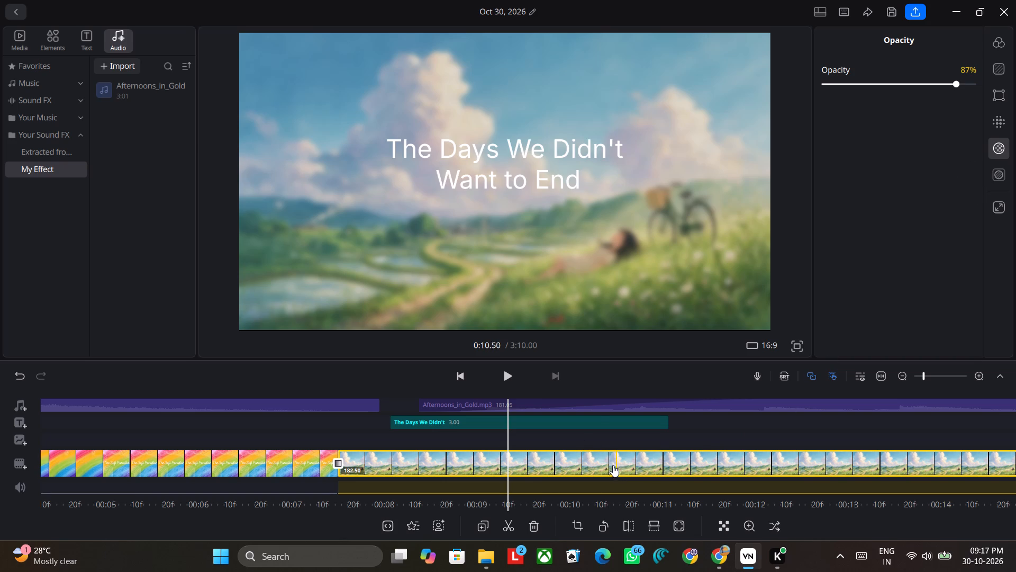
Reduce the landscape clip's Base blur strength to 7.
{"action": "left_click", "coordinate": [610, 464]}
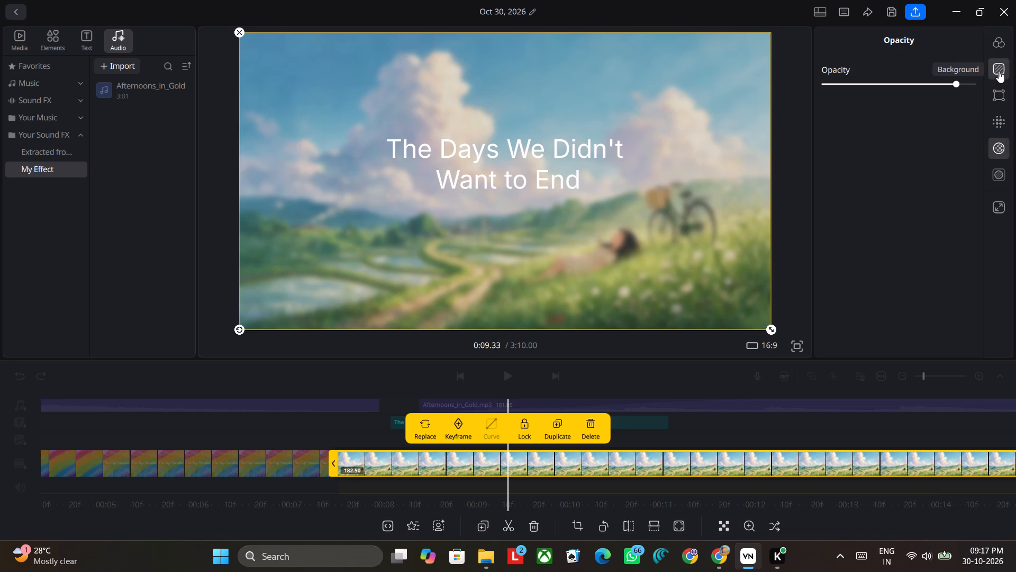
{"action": "left_click", "coordinate": [1000, 118]}
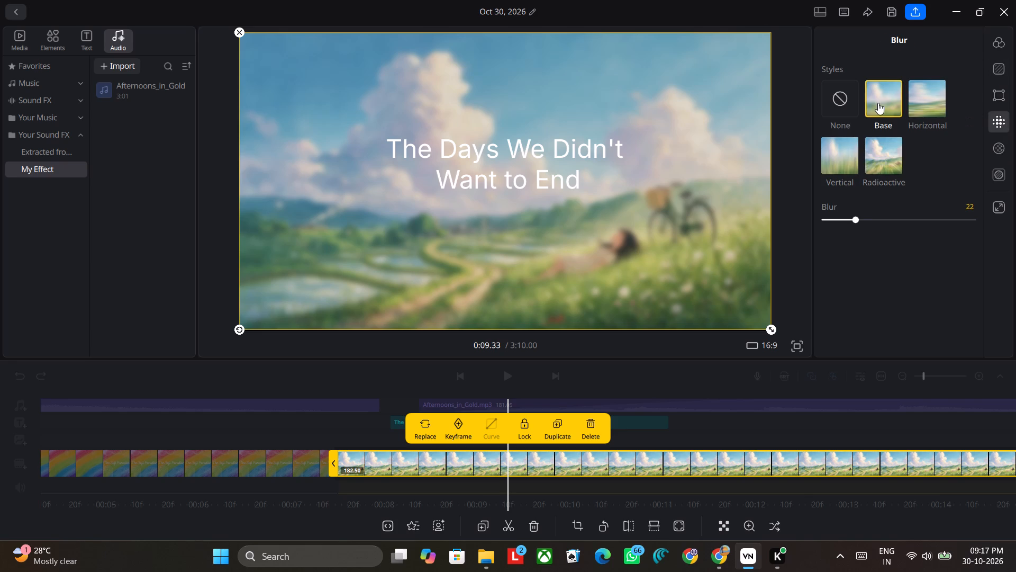
{"action": "left_click", "coordinate": [878, 103]}
{"action": "left_click_drag", "start_coordinate": [853, 221], "coordinate": [831, 221]}
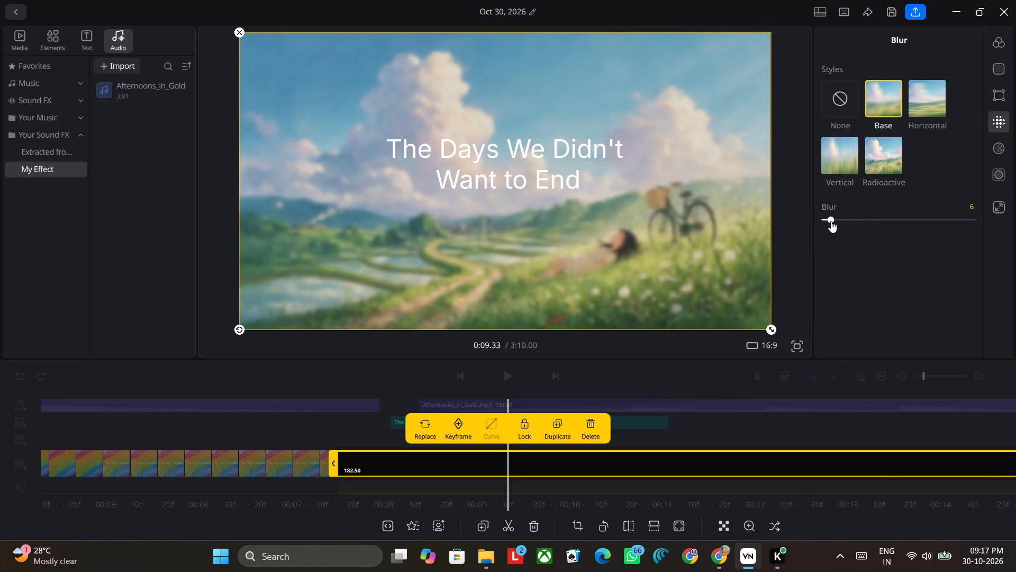
{"action": "left_click_drag", "start_coordinate": [831, 221], "coordinate": [832, 221]}
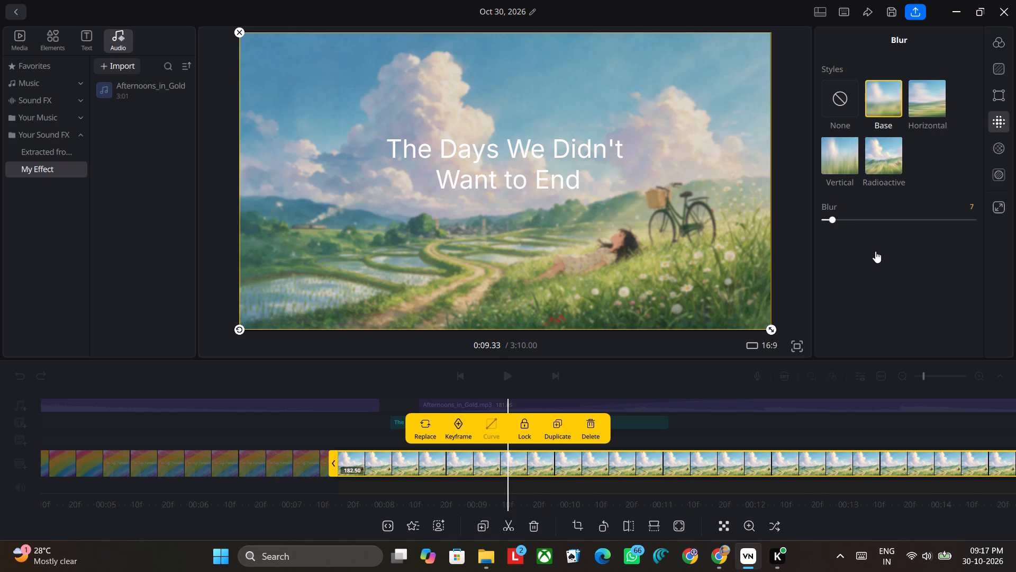
{"action": "left_click", "coordinate": [601, 456]}
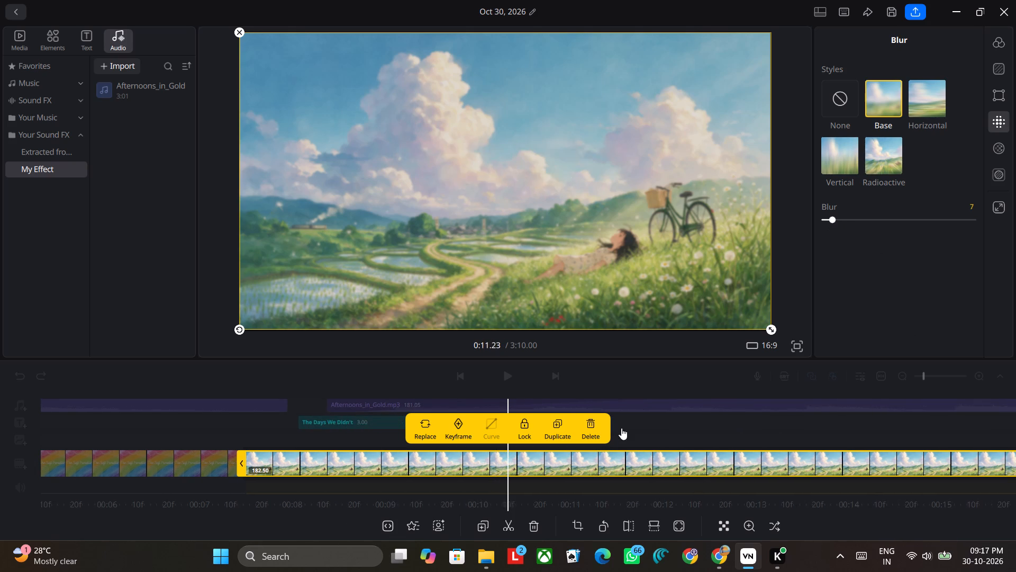
{"action": "left_click", "coordinate": [639, 424]}
Open the title "The Days We Didn't Want to End" for editing and preview the available fonts from Agency FB through Broadway.
{"action": "left_click", "coordinate": [548, 423]}
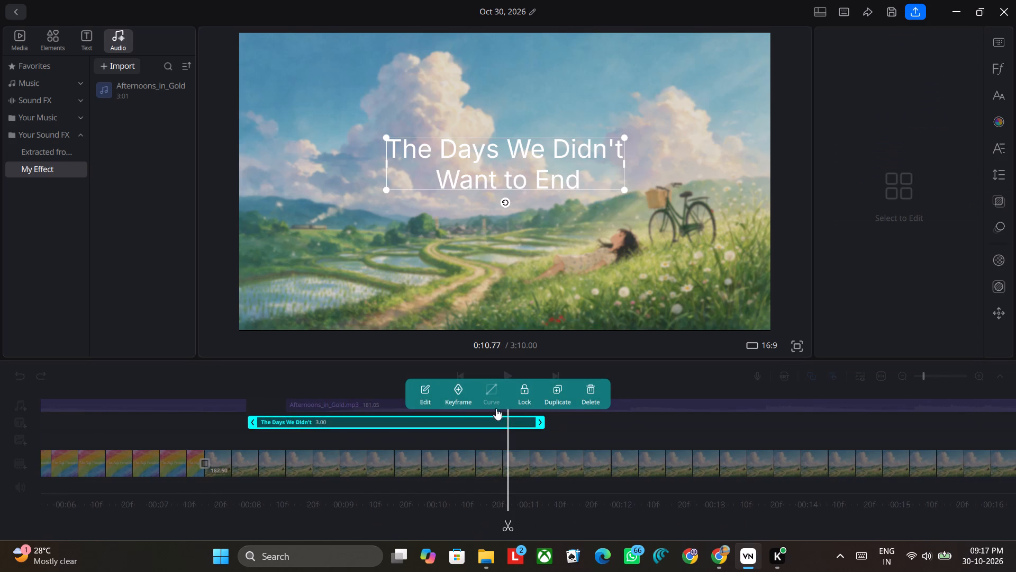
{"action": "left_click", "coordinate": [420, 389]}
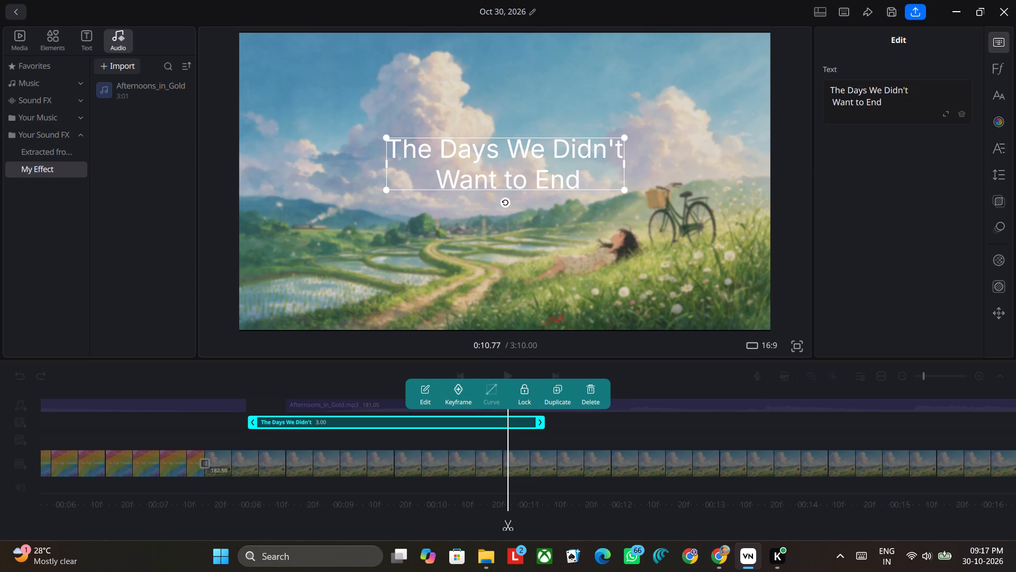
{"action": "left_click", "coordinate": [1000, 72]}
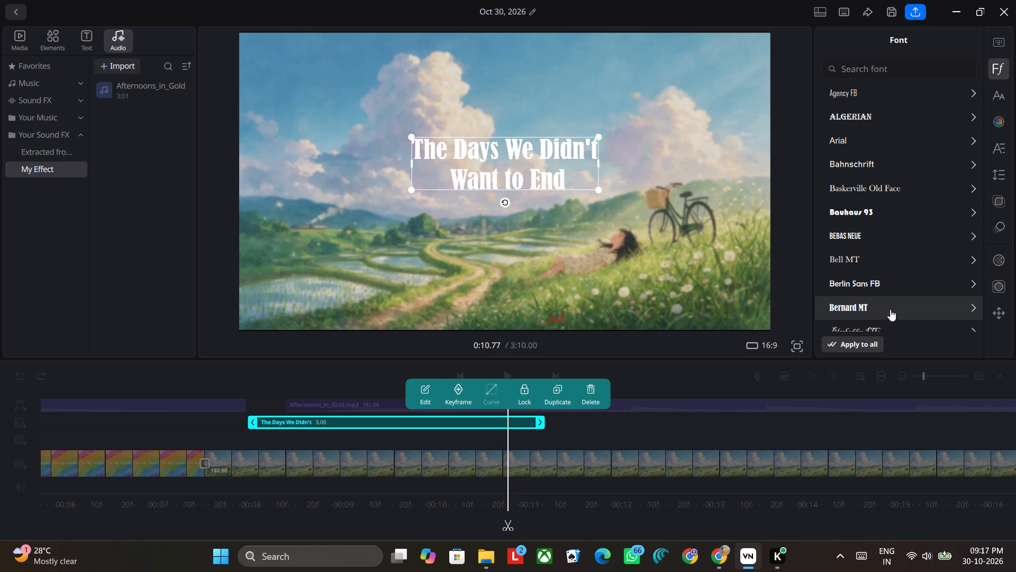
{"action": "scroll", "coordinate": [890, 229], "scroll_direction": "down", "scroll_amount": 2}
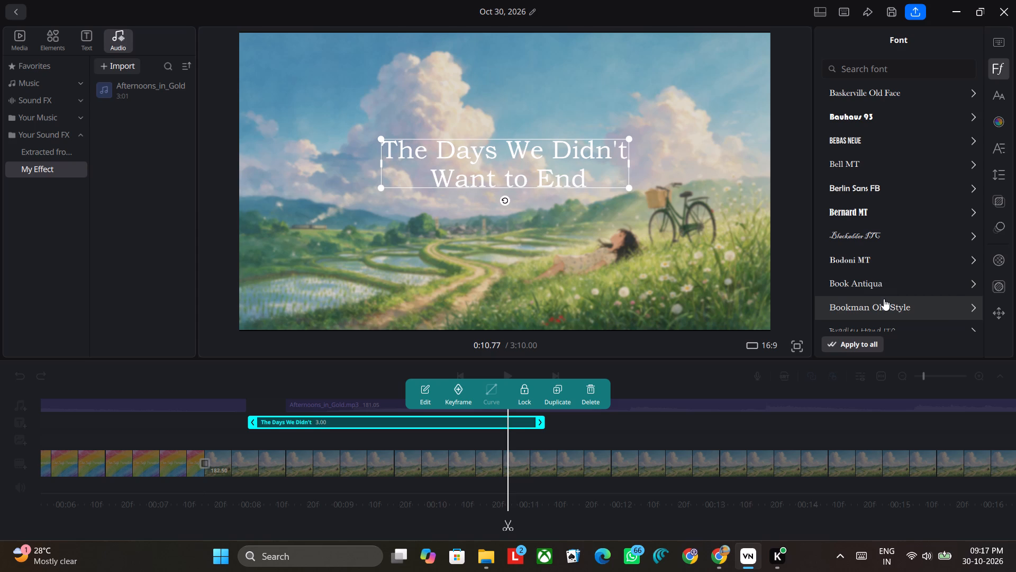
{"action": "scroll", "coordinate": [884, 299], "scroll_direction": "down", "scroll_amount": 1}
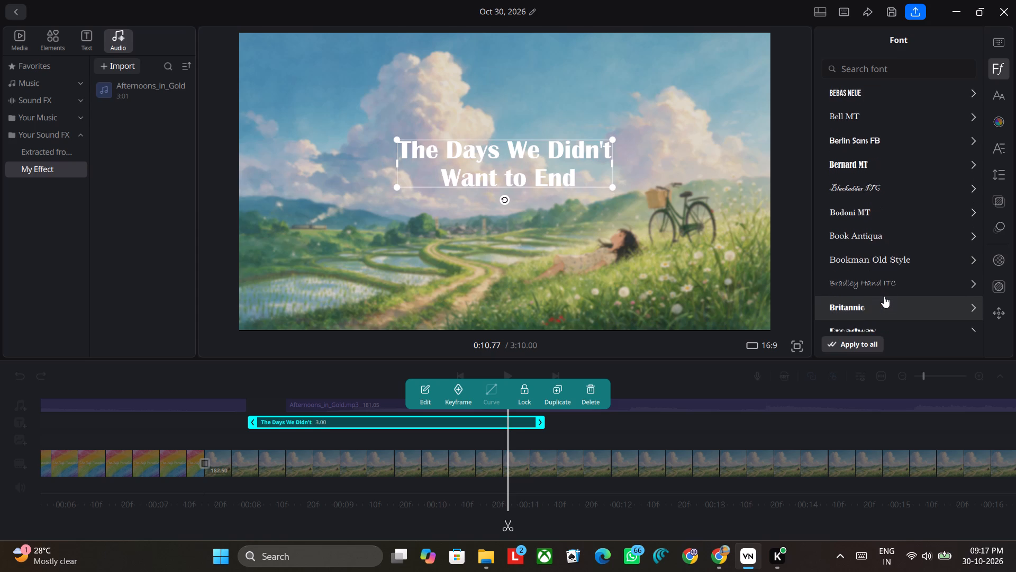
{"action": "scroll", "coordinate": [884, 282], "scroll_direction": "down", "scroll_amount": 2}
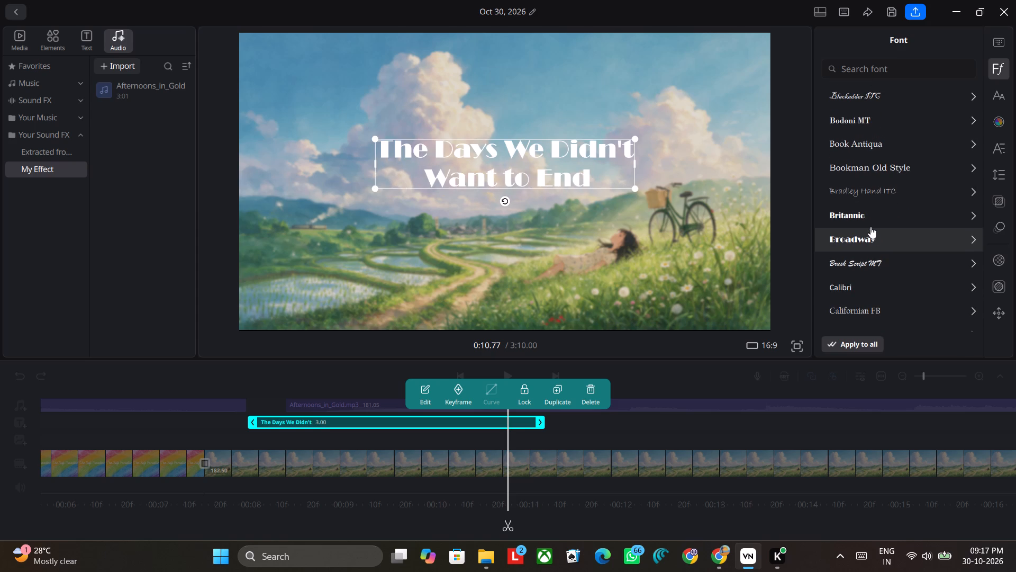
{"action": "scroll", "coordinate": [872, 133], "scroll_direction": "up", "scroll_amount": 2}
Search the title's fonts for "soft", look over the matches, and clear the search.
{"action": "left_click", "coordinate": [872, 68]}
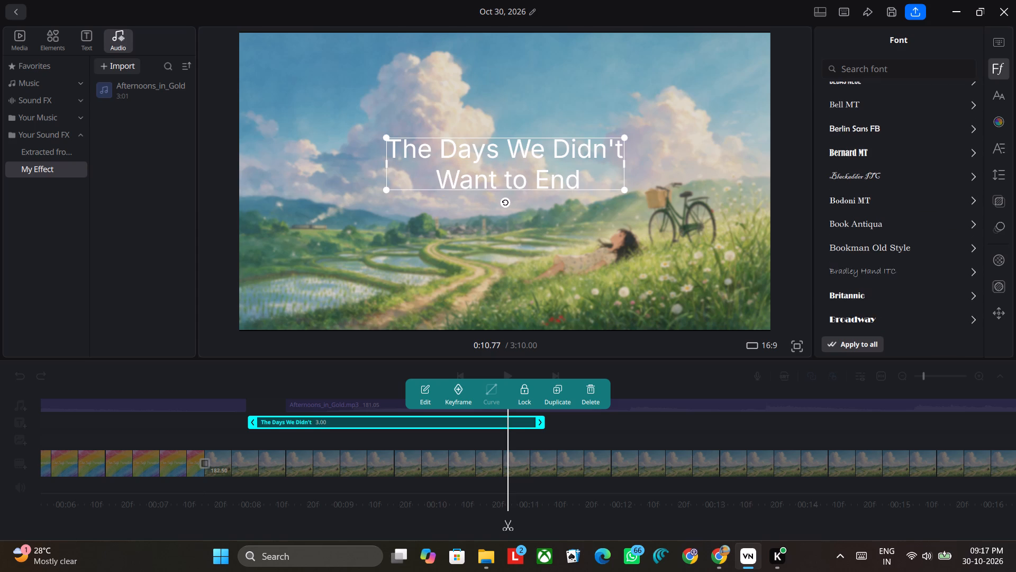
{"action": "type", "text": "soft"}
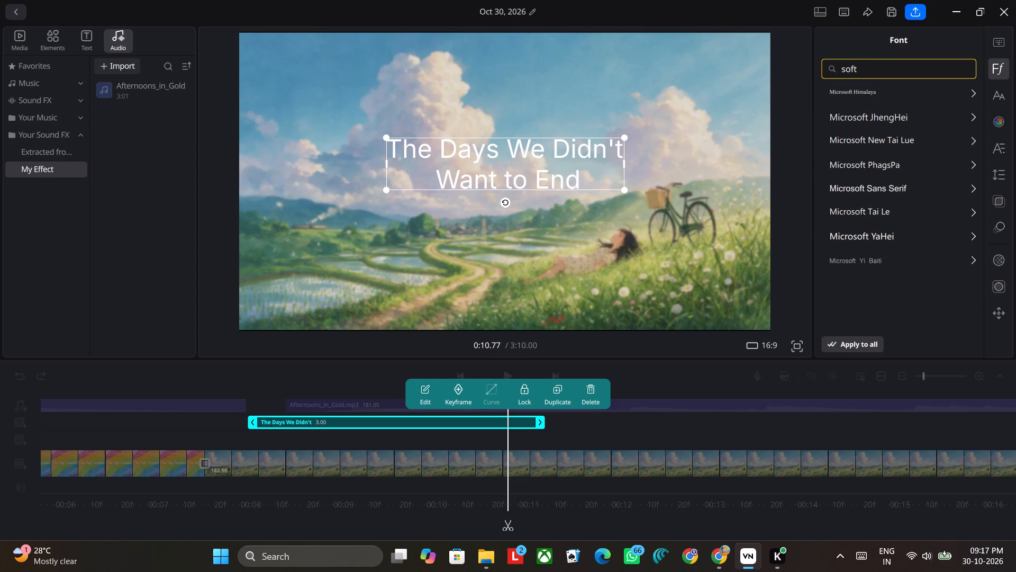
{"action": "scroll", "coordinate": [873, 70], "scroll_direction": "up", "scroll_amount": 1}
{"action": "key", "text": "BackSpace"}
{"action": "key", "text": "BackSpace"}
{"action": "key", "text": "BackSpace"}
{"action": "key", "text": "BackSpace"}
{"action": "key", "text": "BackSpace"}
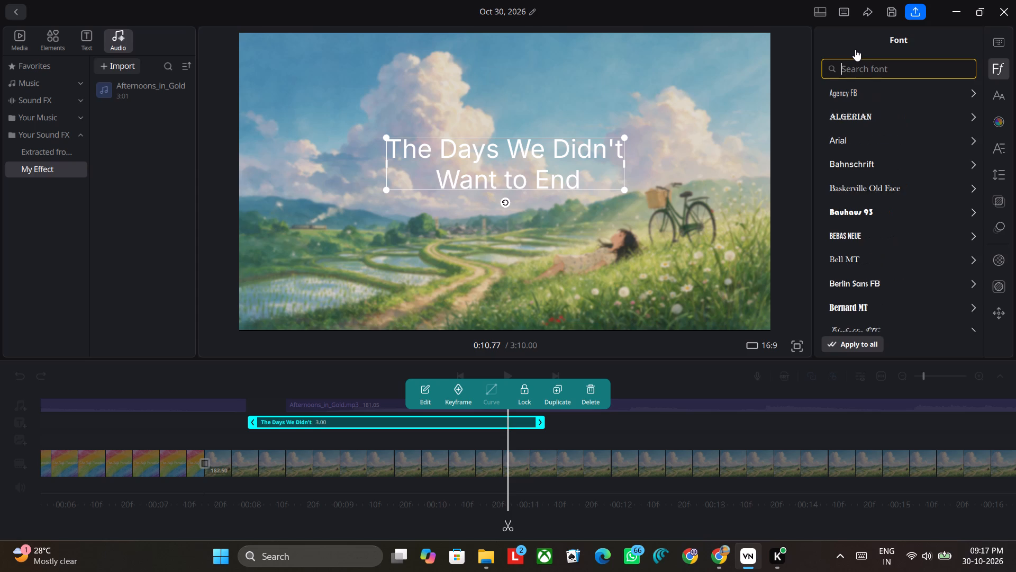
Preview further fonts on the title "The Days We Didn't Want to End" and set it to Gloucester MT.
{"action": "scroll", "coordinate": [889, 168], "scroll_direction": "down", "scroll_amount": 4}
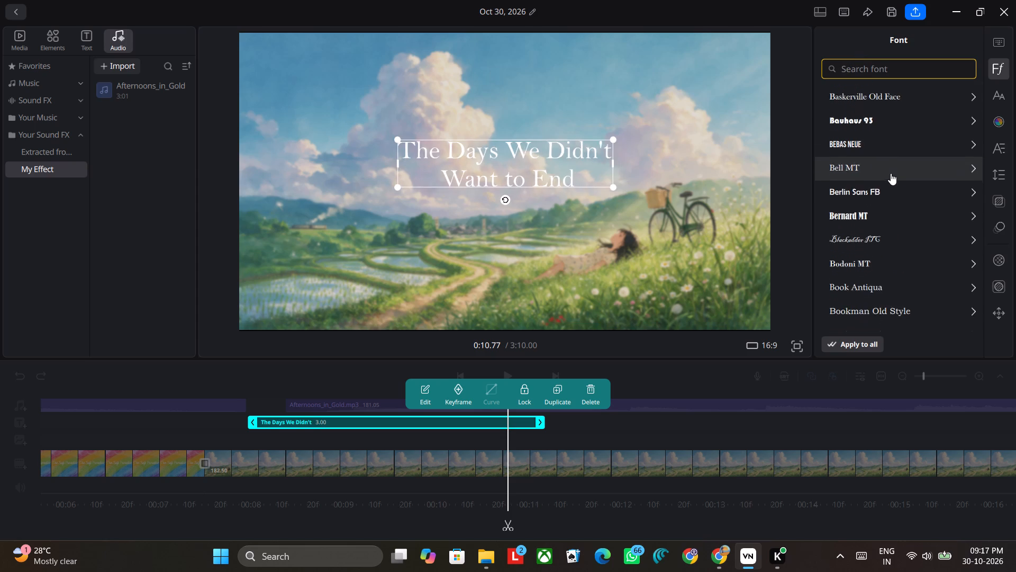
{"action": "scroll", "coordinate": [891, 173], "scroll_direction": "down", "scroll_amount": 13}
{"action": "scroll", "coordinate": [881, 247], "scroll_direction": "down", "scroll_amount": 3}
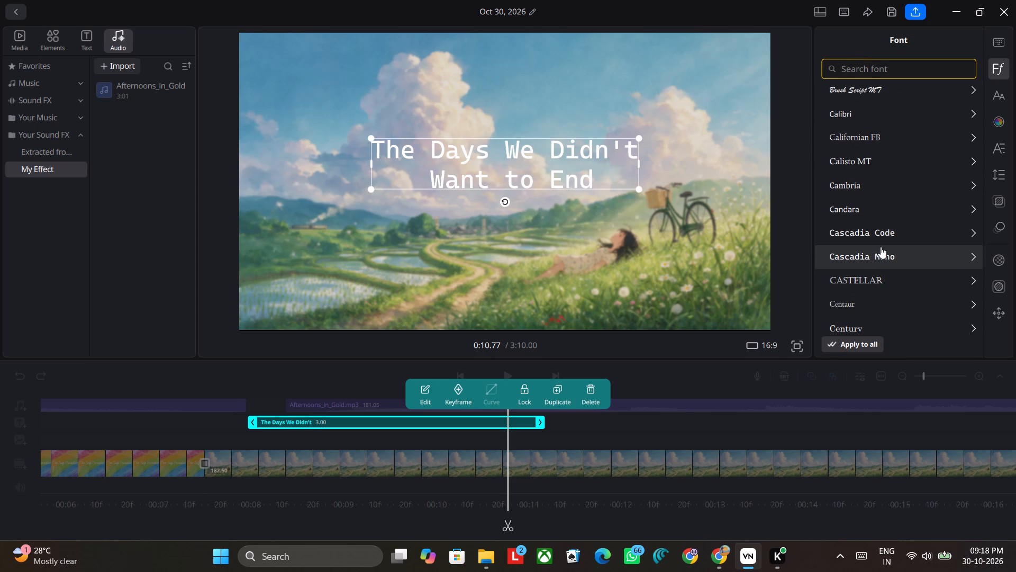
{"action": "scroll", "coordinate": [881, 247], "scroll_direction": "down", "scroll_amount": 2}
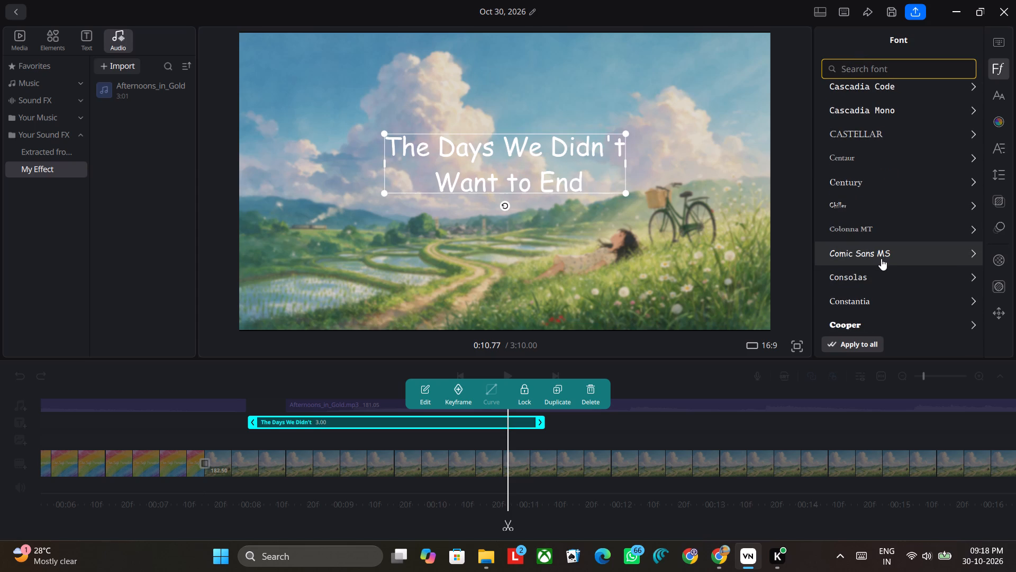
{"action": "scroll", "coordinate": [881, 258], "scroll_direction": "down", "scroll_amount": 2}
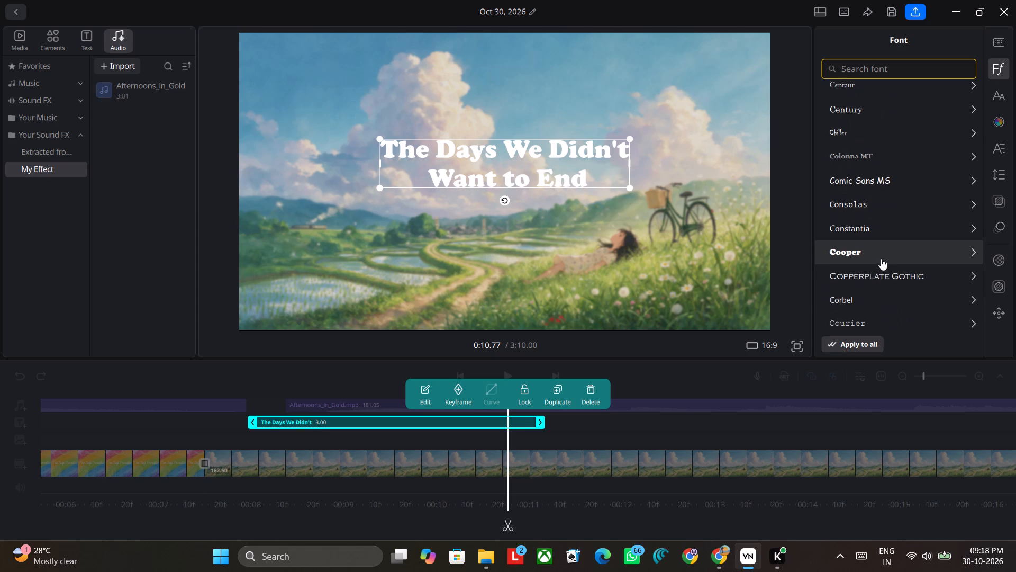
{"action": "scroll", "coordinate": [879, 281], "scroll_direction": "down", "scroll_amount": 3}
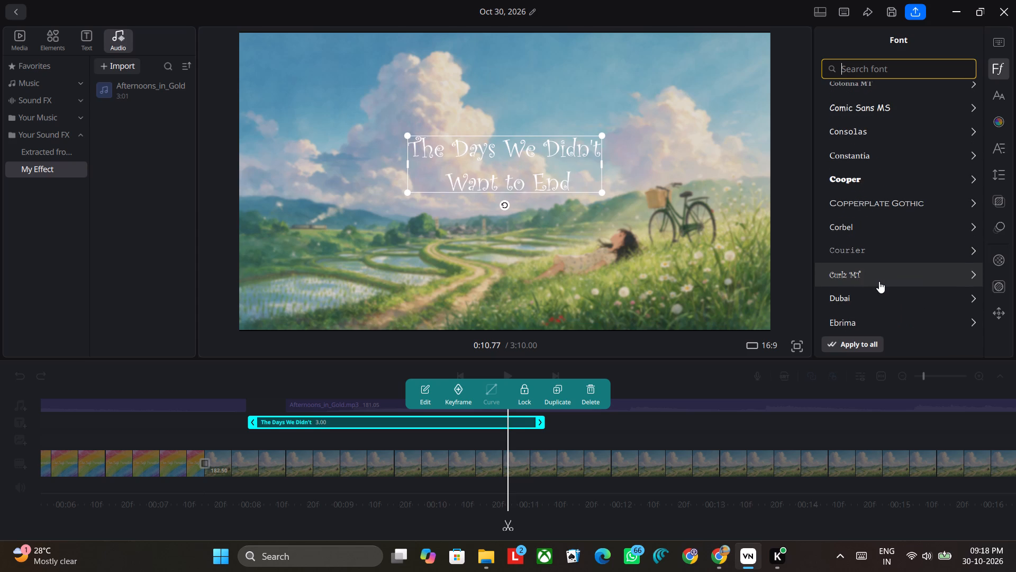
{"action": "scroll", "coordinate": [880, 291], "scroll_direction": "down", "scroll_amount": 4}
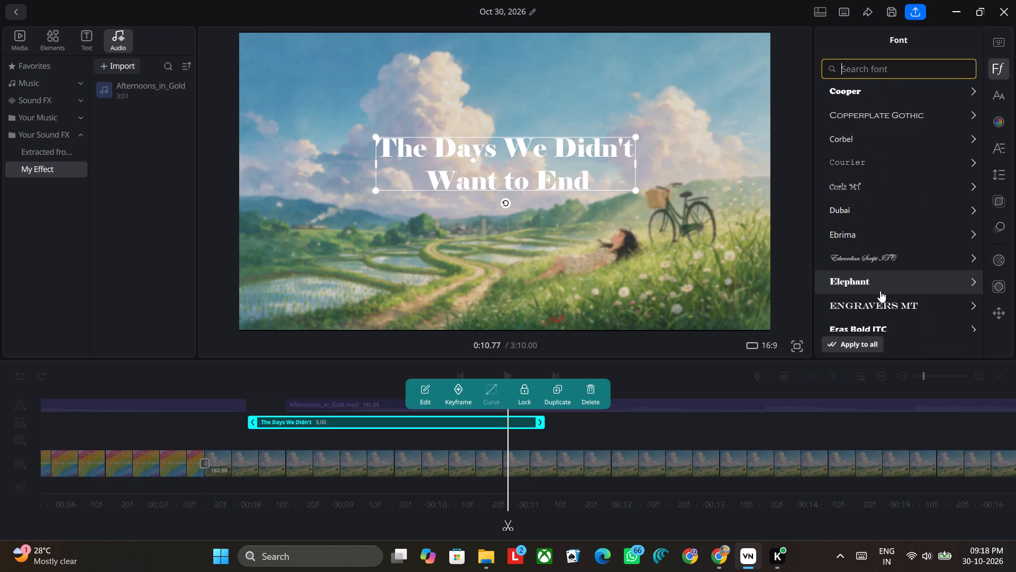
{"action": "scroll", "coordinate": [880, 291], "scroll_direction": "down", "scroll_amount": 8}
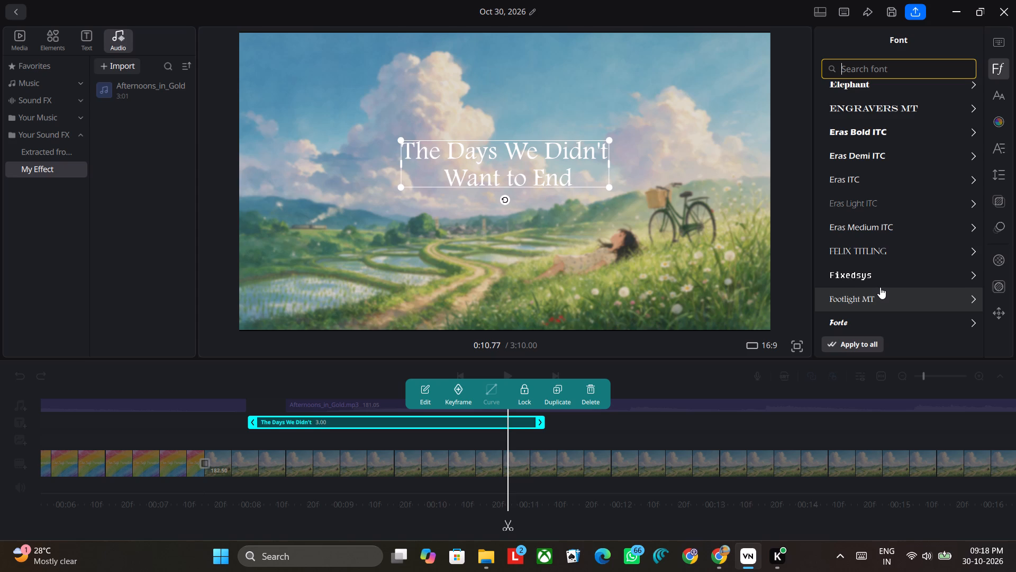
{"action": "scroll", "coordinate": [880, 287], "scroll_direction": "down", "scroll_amount": 2}
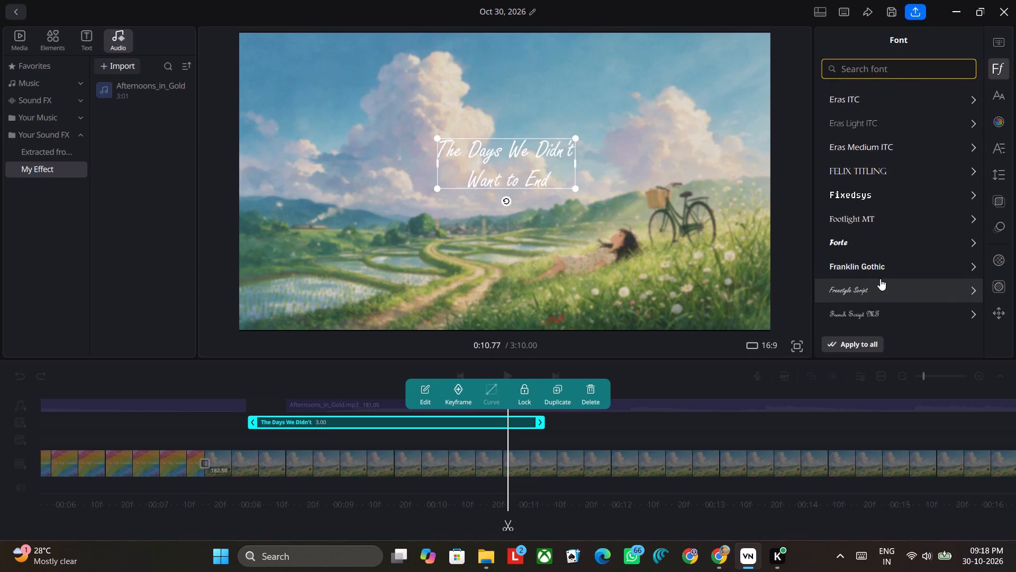
{"action": "scroll", "coordinate": [877, 267], "scroll_direction": "down", "scroll_amount": 5}
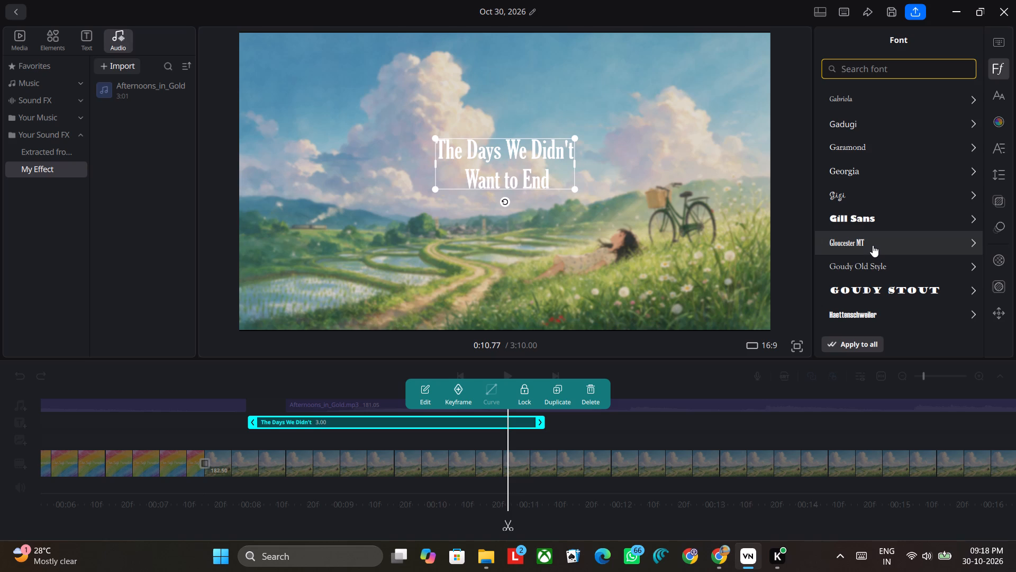
{"action": "left_click", "coordinate": [873, 245]}
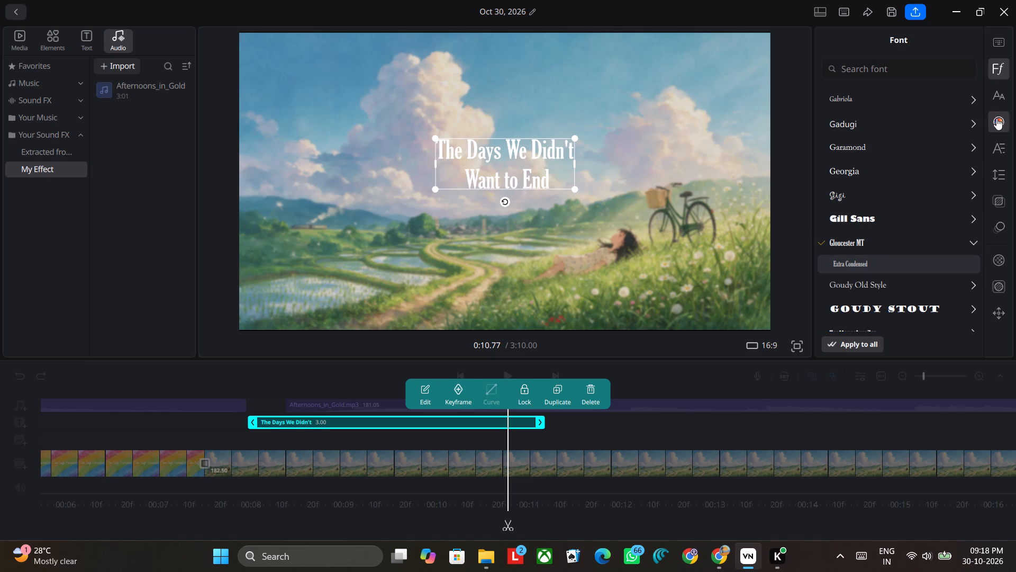
Set the title's letter spacing to 20 and its line spacing to 48%.
{"action": "left_click", "coordinate": [999, 95]}
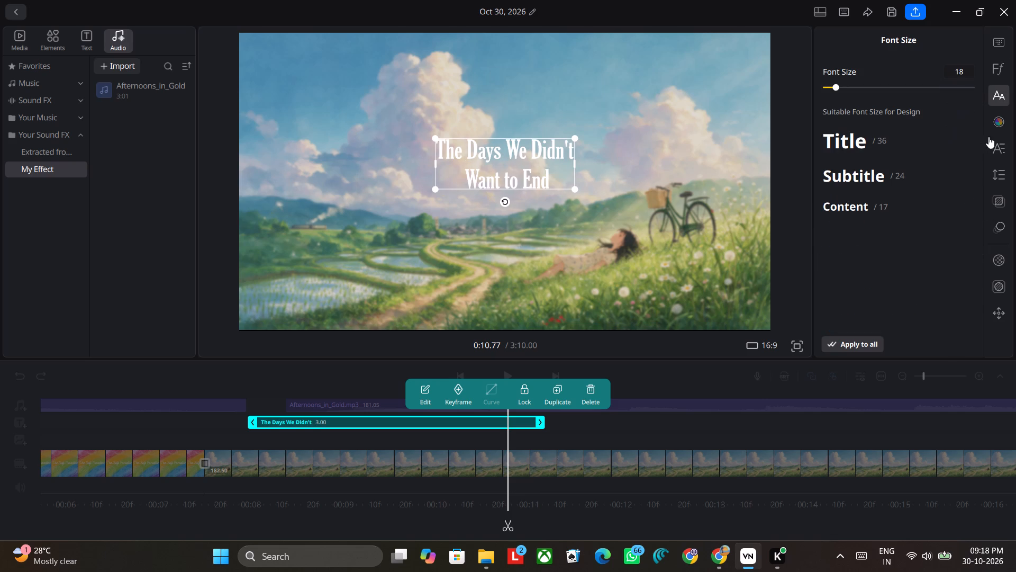
{"action": "left_click", "coordinate": [1003, 126]}
{"action": "left_click", "coordinate": [1001, 147]}
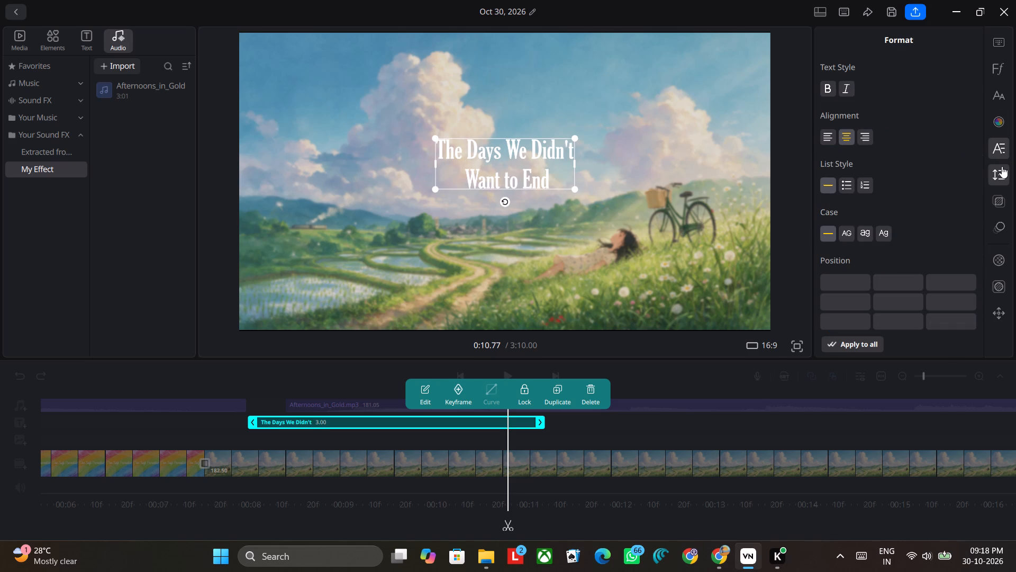
{"action": "left_click", "coordinate": [1002, 166]}
{"action": "left_click_drag", "start_coordinate": [834, 204], "coordinate": [855, 208]}
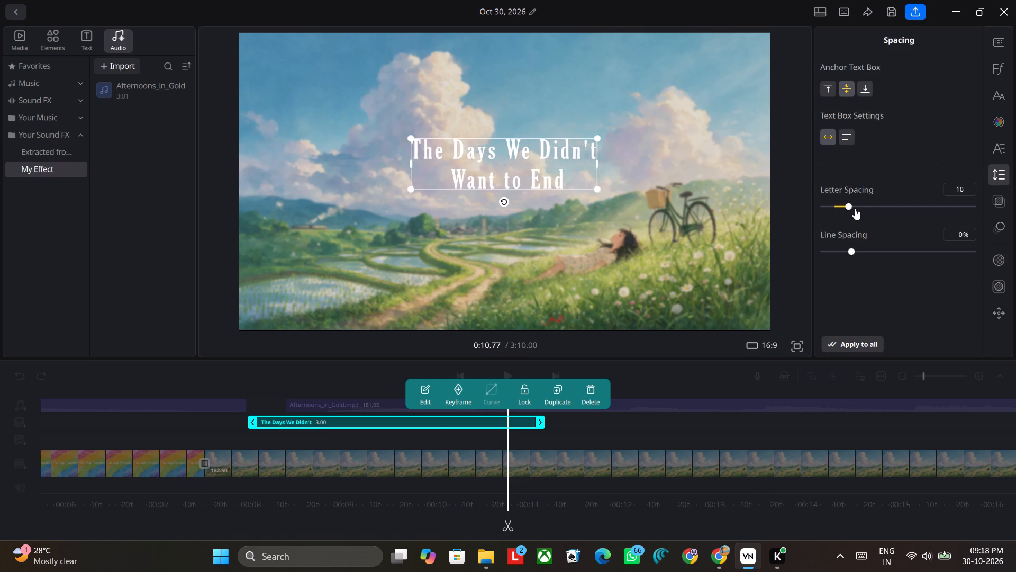
{"action": "left_click_drag", "start_coordinate": [855, 208], "coordinate": [863, 208]}
{"action": "left_click", "coordinate": [831, 285]}
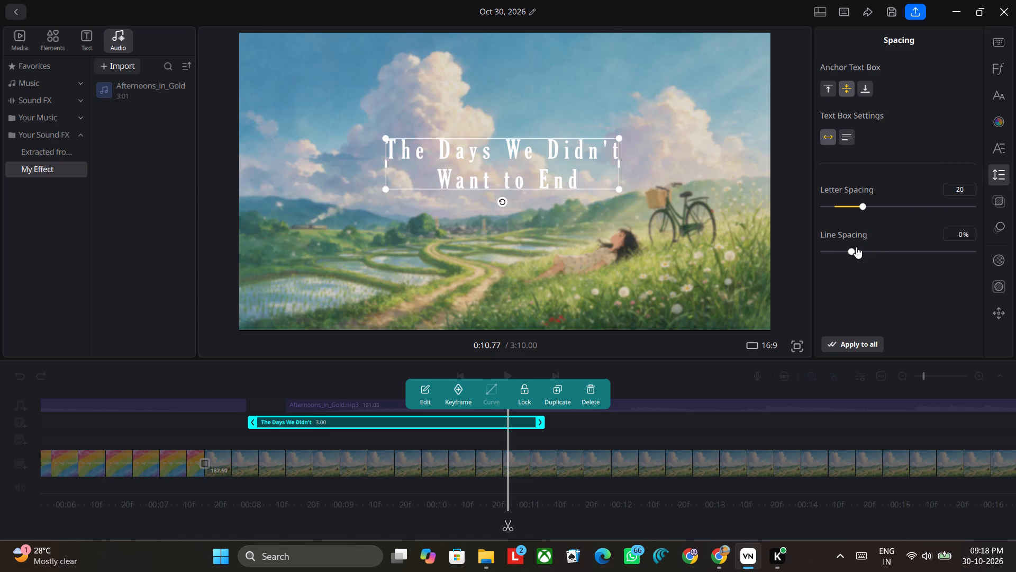
{"action": "left_click_drag", "start_coordinate": [852, 248], "coordinate": [882, 247]}
{"action": "left_click", "coordinate": [884, 298]}
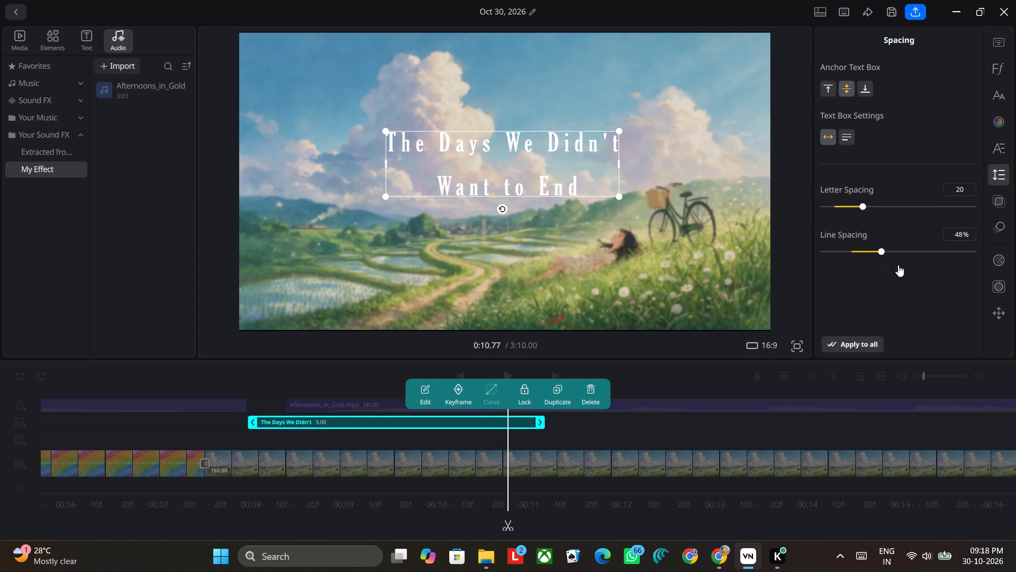
{"action": "left_click", "coordinate": [681, 429]}
Extend the title clip "The Days We Didn't" past the end of the landscape clip, to a length of about 184 s.
{"action": "left_click", "coordinate": [527, 419]}
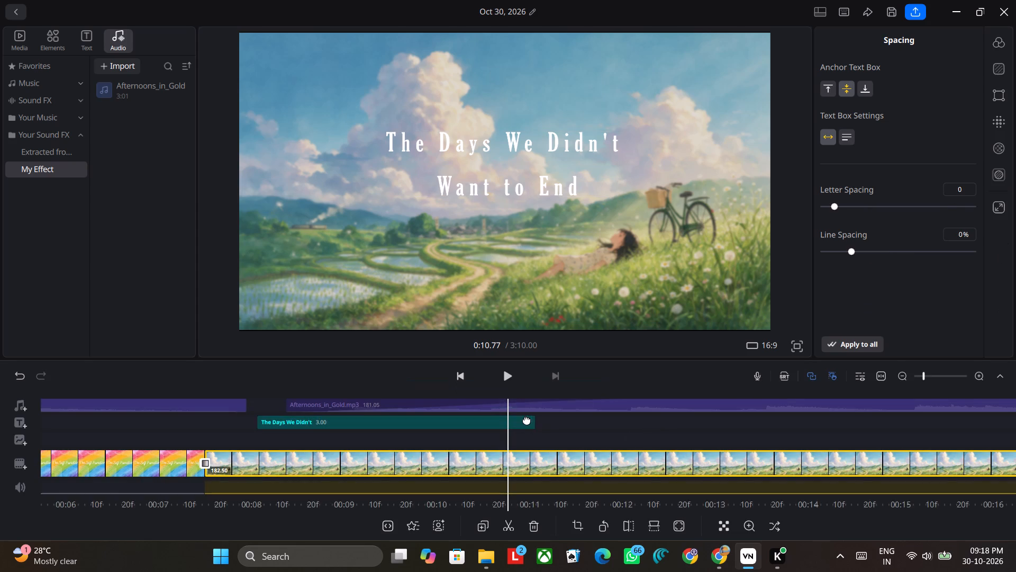
{"action": "left_click", "coordinate": [523, 421]}
{"action": "left_click", "coordinate": [516, 422]}
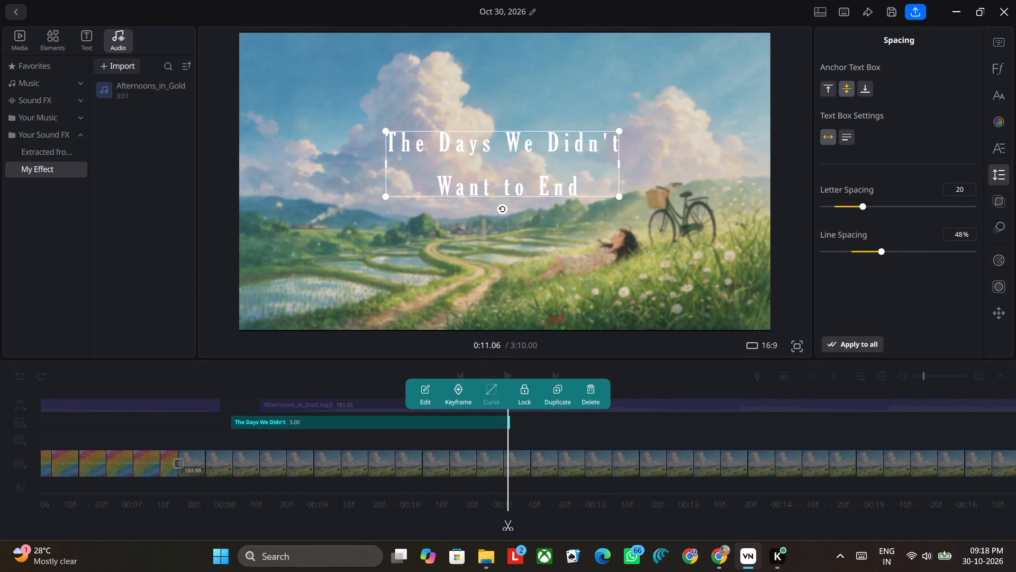
{"action": "left_click_drag", "start_coordinate": [512, 424], "coordinate": [716, 435]}
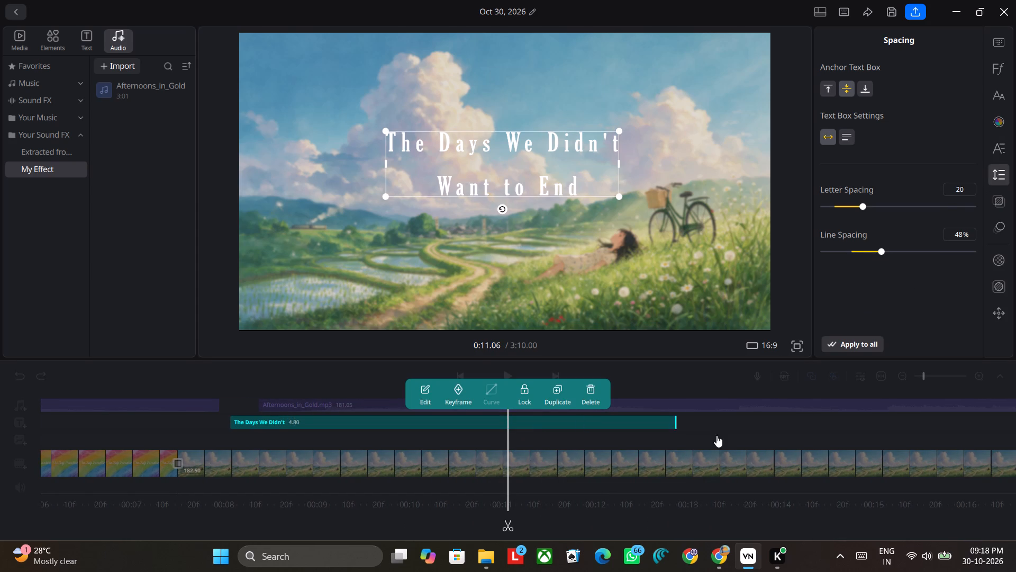
{"action": "left_click_drag", "start_coordinate": [716, 435], "coordinate": [1015, 419]}
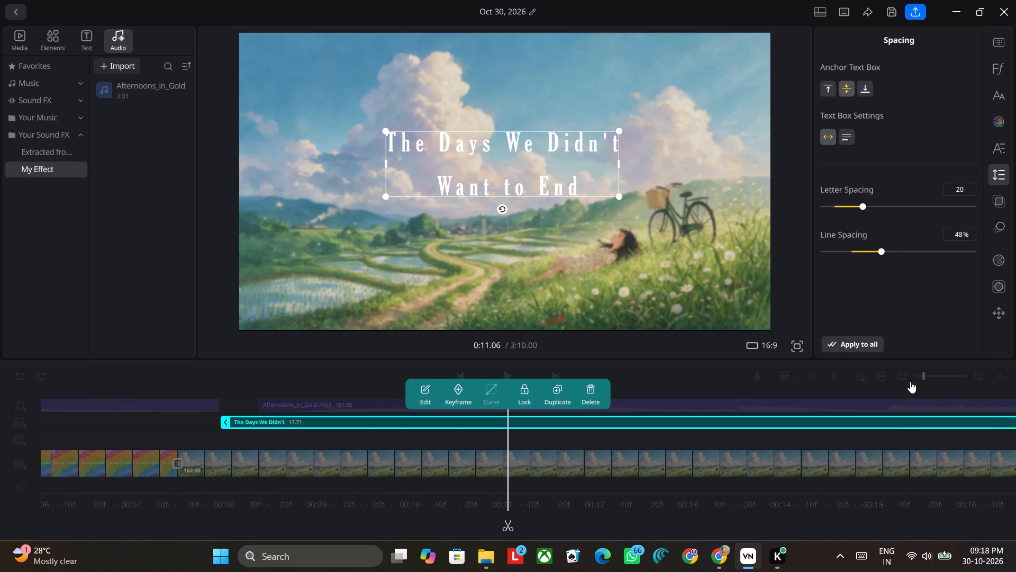
{"action": "left_click", "coordinate": [910, 433]}
{"action": "left_click", "coordinate": [903, 380]}
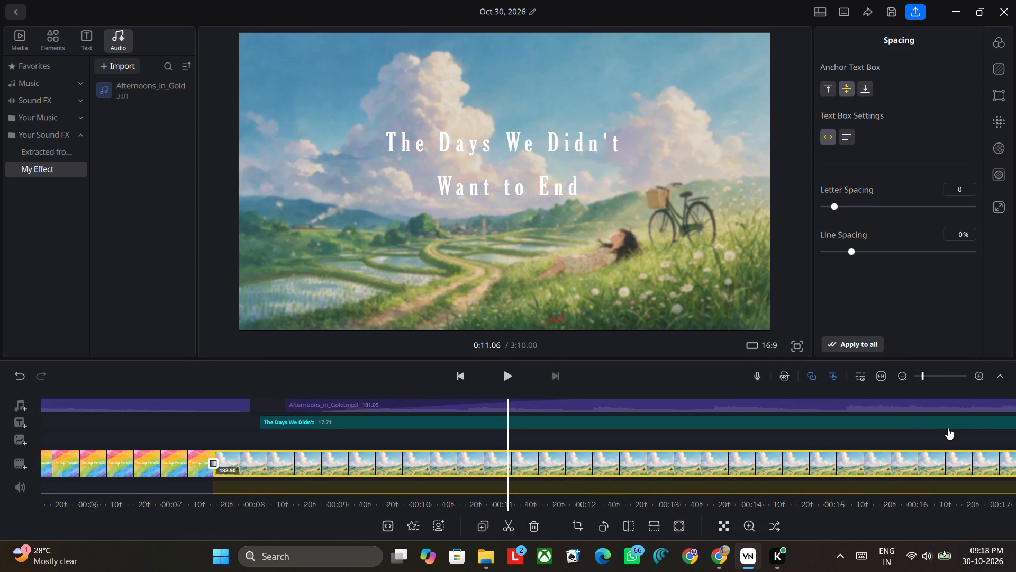
{"action": "left_click", "coordinate": [534, 425]}
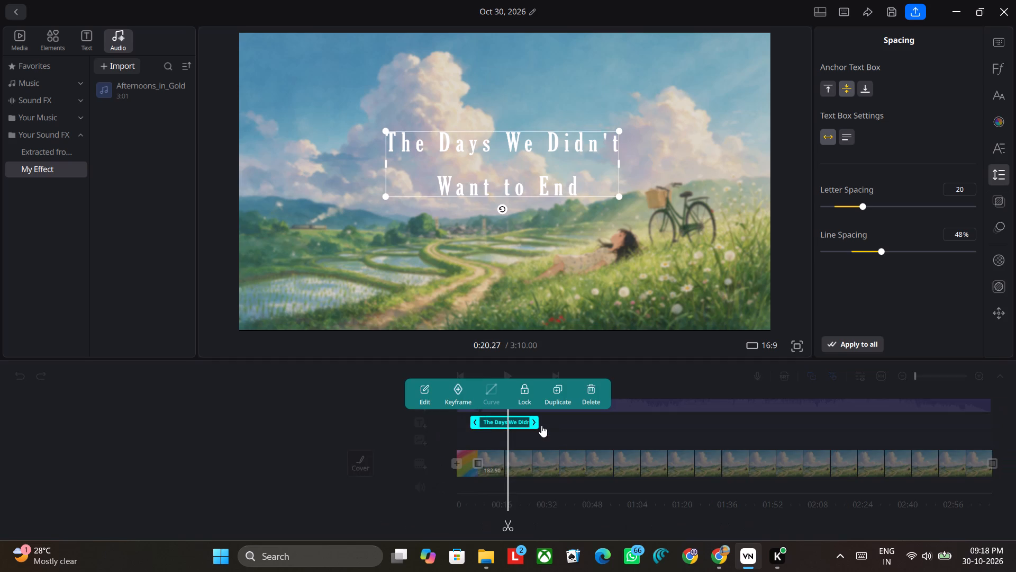
{"action": "left_click_drag", "start_coordinate": [529, 422], "coordinate": [999, 428]}
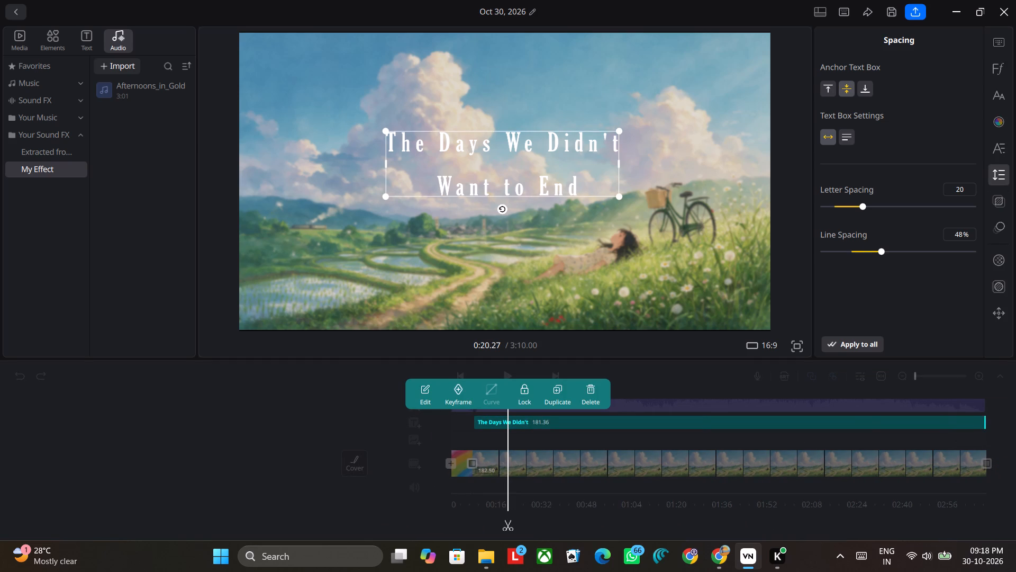
{"action": "left_click_drag", "start_coordinate": [999, 428], "coordinate": [999, 428]}
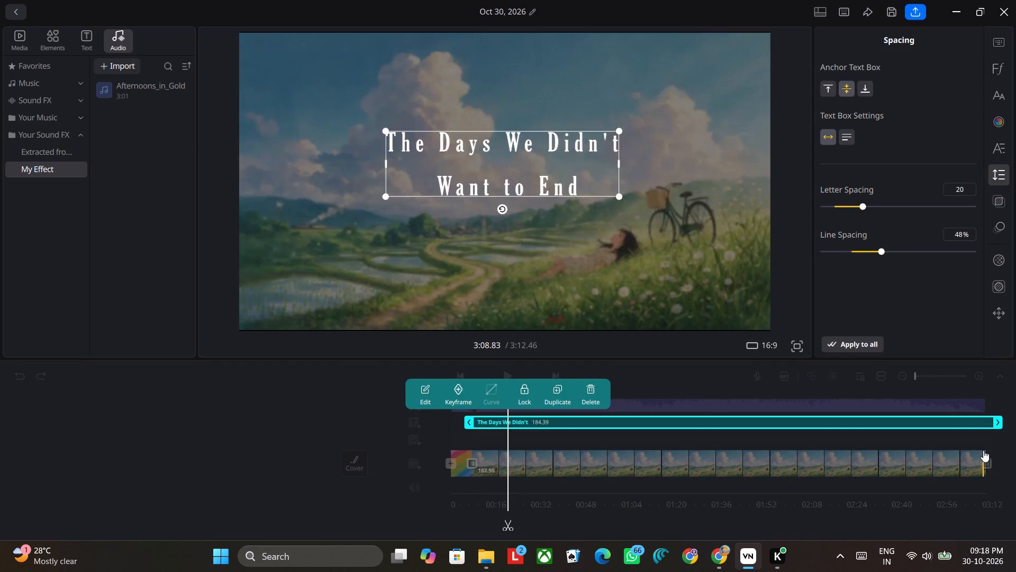
Trim the title clip's end back to match the end of the landscape clip at 3:10.00.
{"action": "left_click_drag", "start_coordinate": [980, 439], "coordinate": [777, 445]}
{"action": "scroll", "coordinate": [802, 440], "scroll_direction": "up", "scroll_amount": 5}
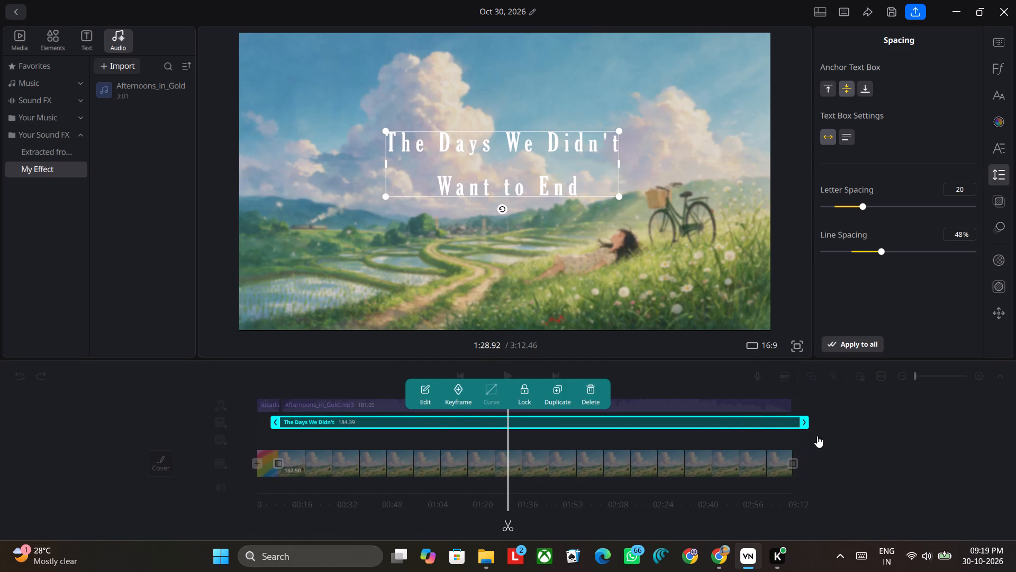
{"action": "left_click_drag", "start_coordinate": [820, 449], "coordinate": [465, 455]}
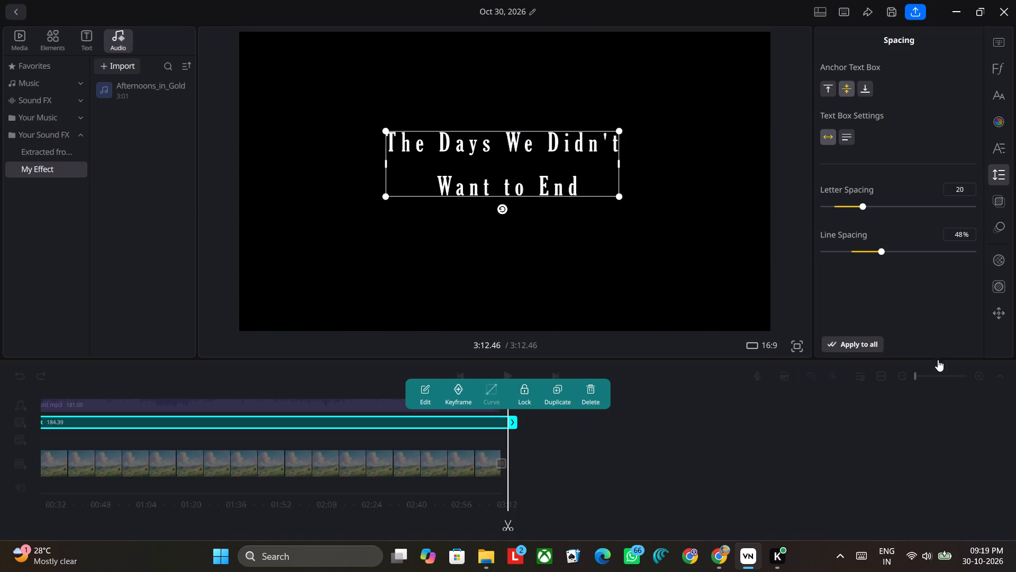
{"action": "left_click", "coordinate": [444, 467]}
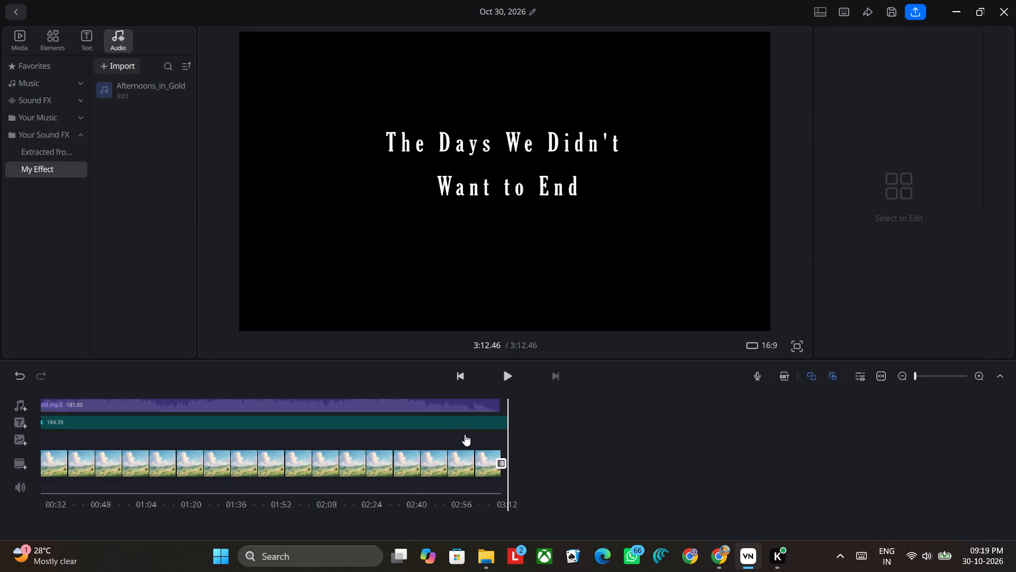
{"action": "left_click", "coordinate": [465, 434]}
{"action": "left_click", "coordinate": [976, 375]}
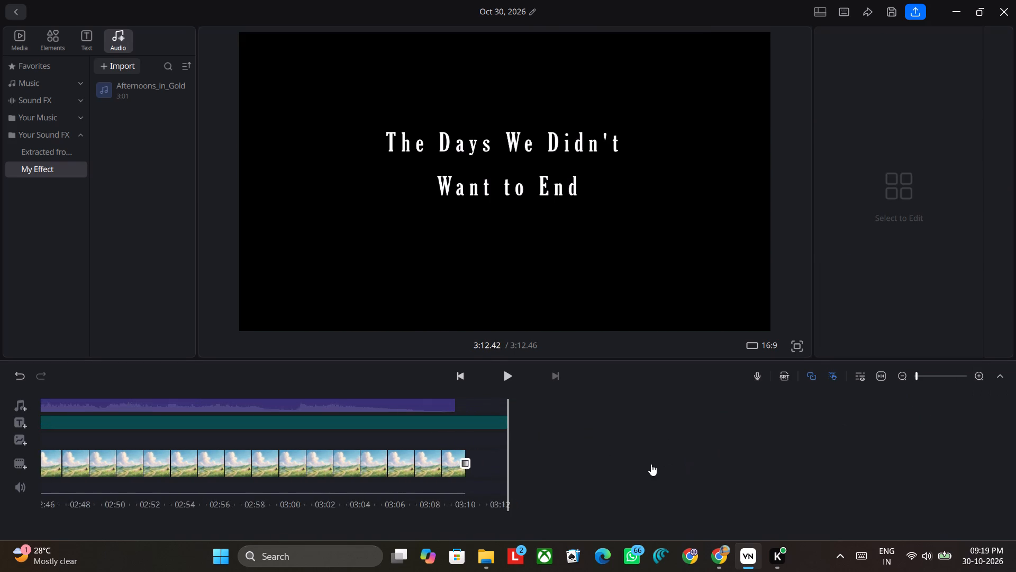
{"action": "left_click", "coordinate": [276, 420]}
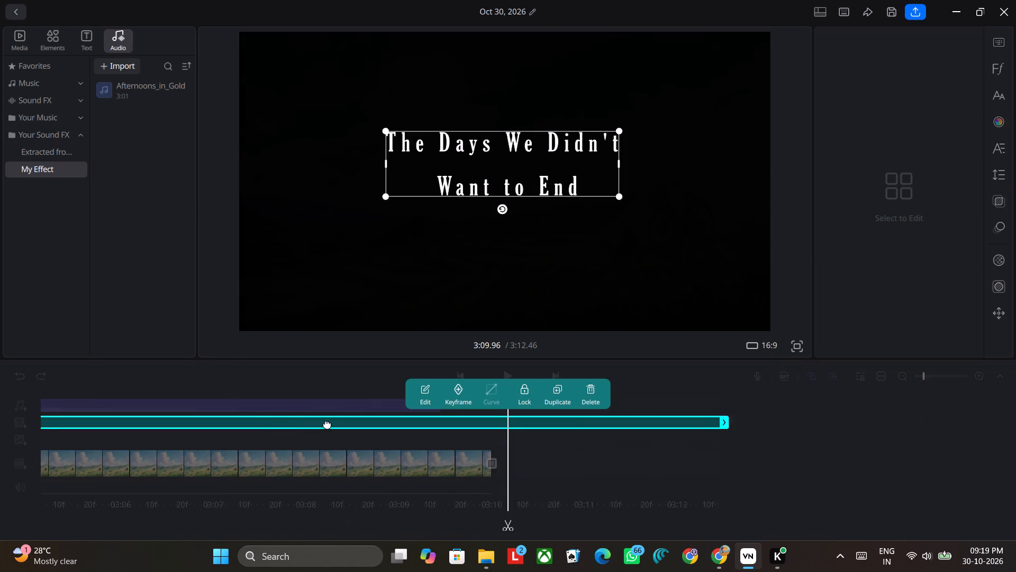
{"action": "left_click_drag", "start_coordinate": [742, 423], "coordinate": [525, 462]}
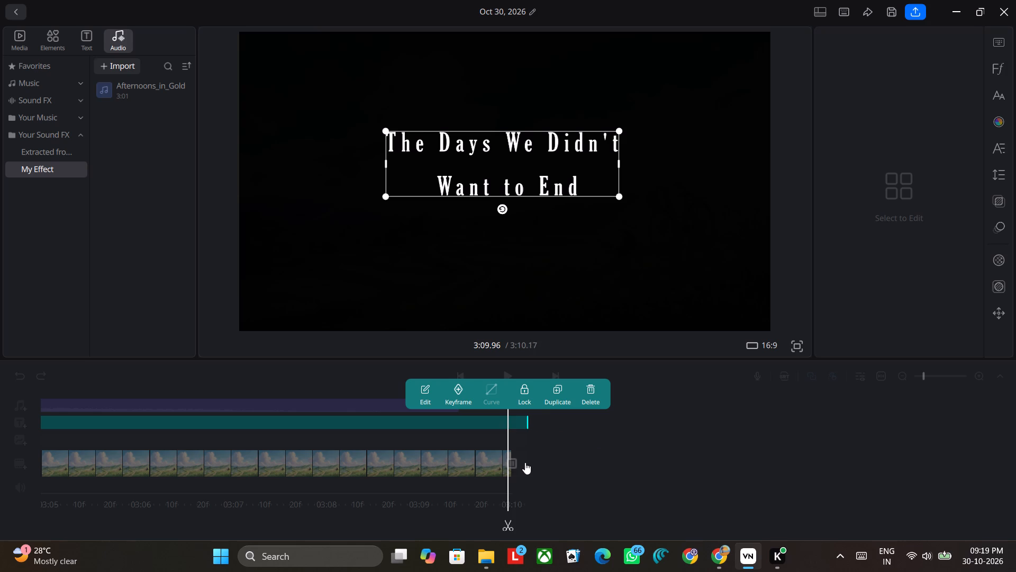
{"action": "left_click_drag", "start_coordinate": [525, 462], "coordinate": [512, 464]}
{"action": "left_click", "coordinate": [540, 449]}
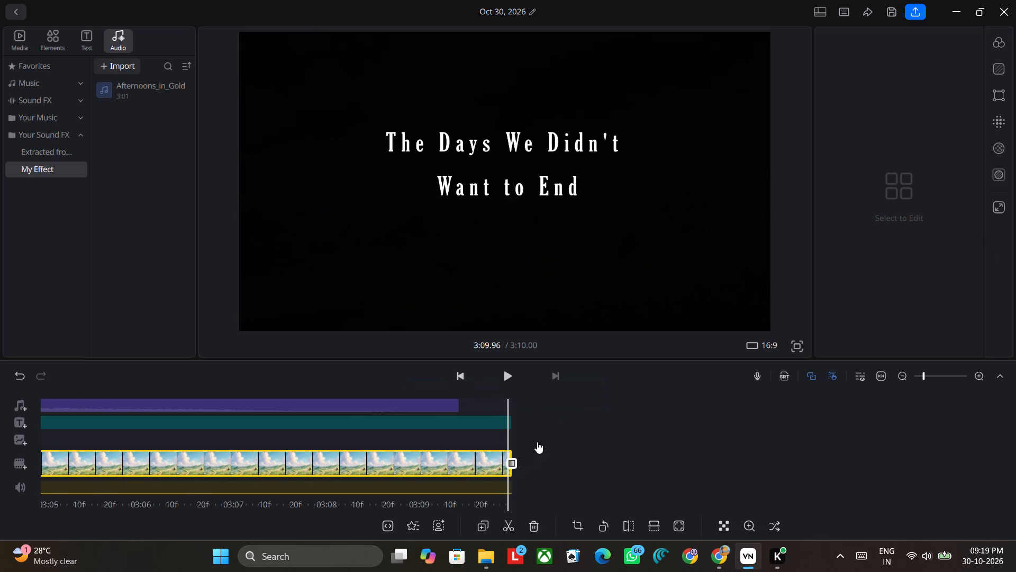
Shorten the title clip so it ends slightly before the landscape clip does.
{"action": "left_click_drag", "start_coordinate": [537, 441], "coordinate": [571, 442]}
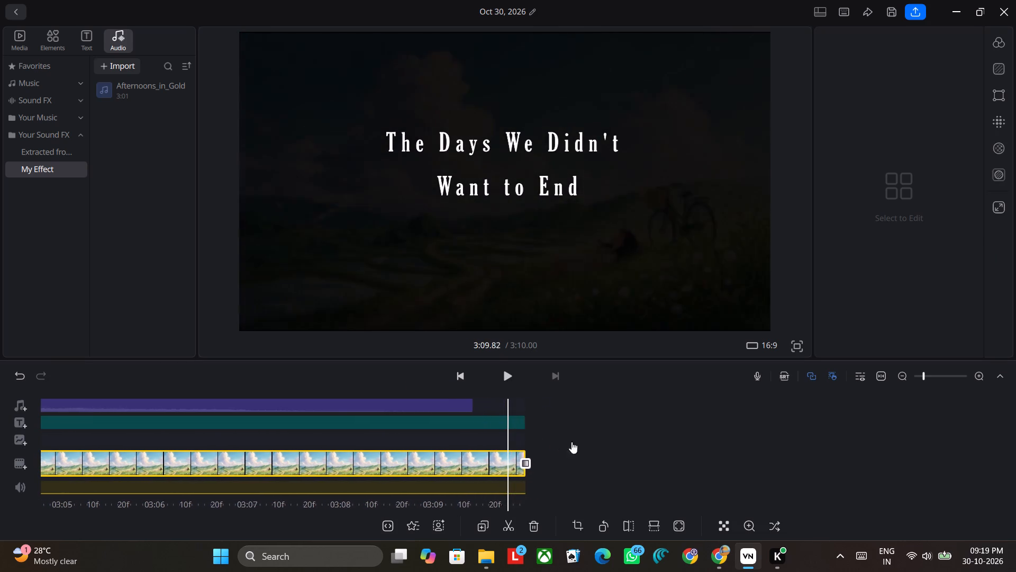
{"action": "left_click_drag", "start_coordinate": [571, 442], "coordinate": [594, 441]}
{"action": "left_click", "coordinate": [544, 422]}
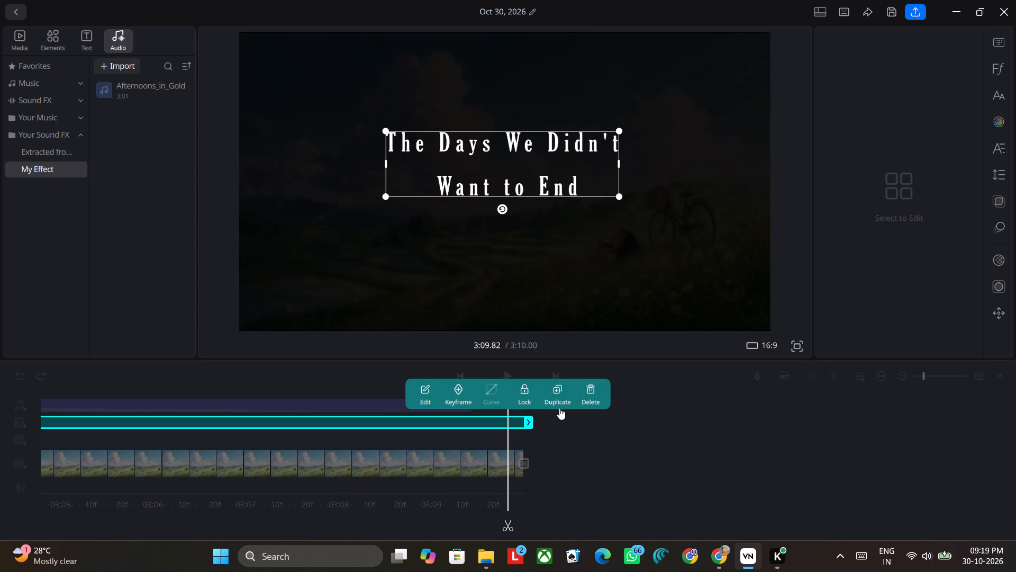
{"action": "left_click_drag", "start_coordinate": [524, 423], "coordinate": [495, 425]}
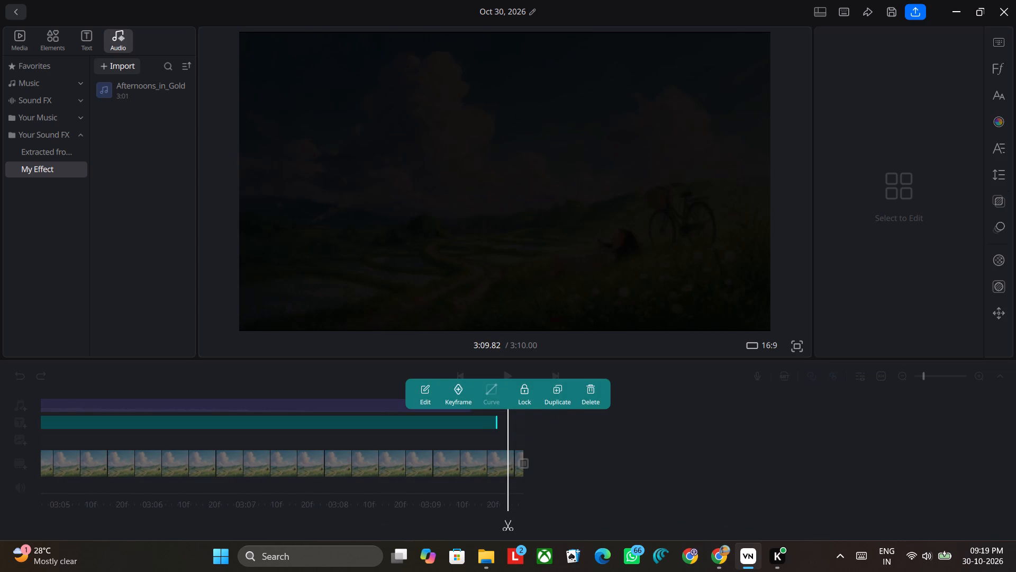
{"action": "left_click_drag", "start_coordinate": [495, 425], "coordinate": [497, 425]}
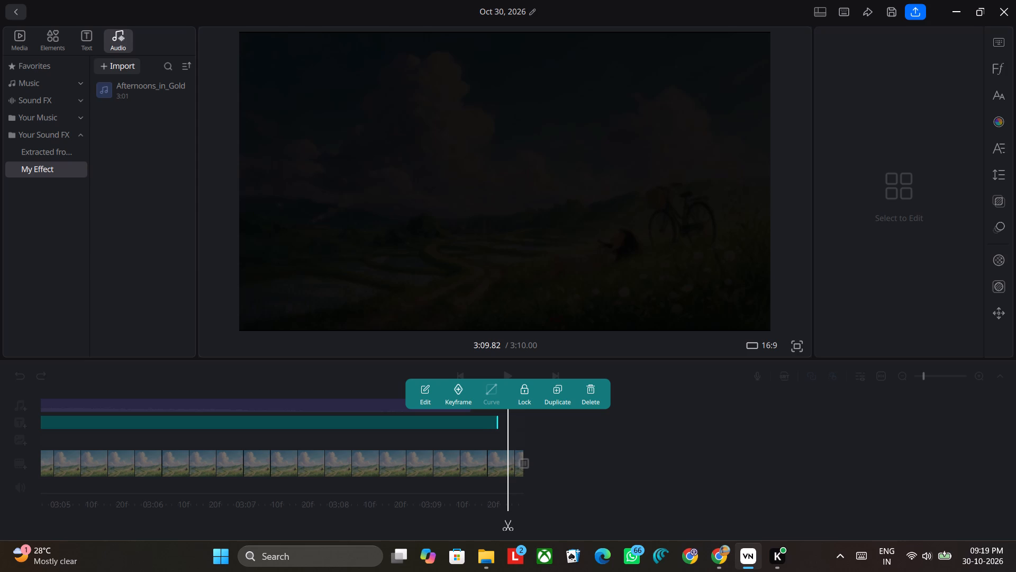
Add a keyframe to the title clip at about 3:07.04, roughly three seconds before the video ends.
{"action": "left_click", "coordinate": [462, 396]}
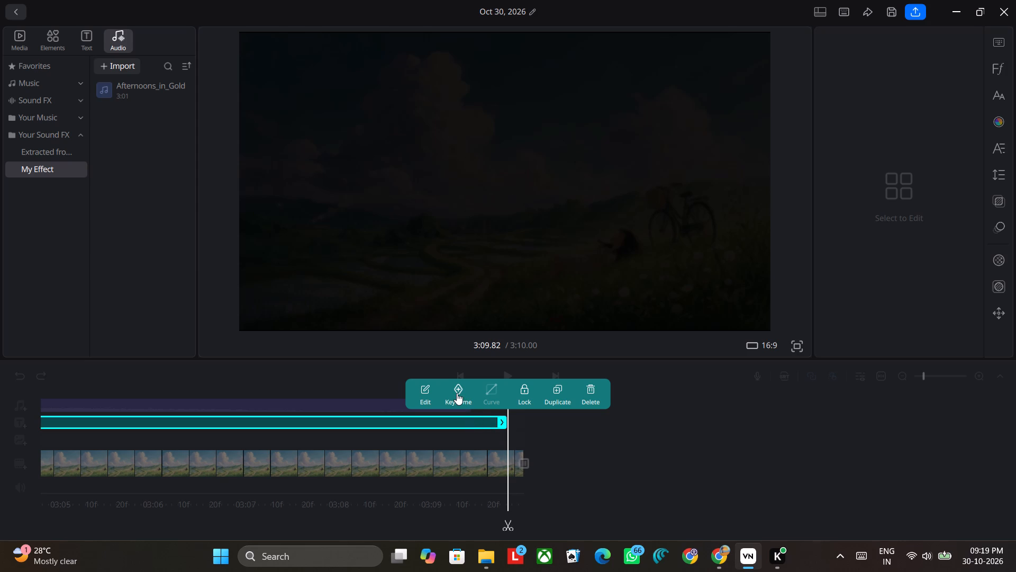
{"action": "left_click", "coordinate": [457, 393]}
{"action": "left_click_drag", "start_coordinate": [571, 423], "coordinate": [595, 427]}
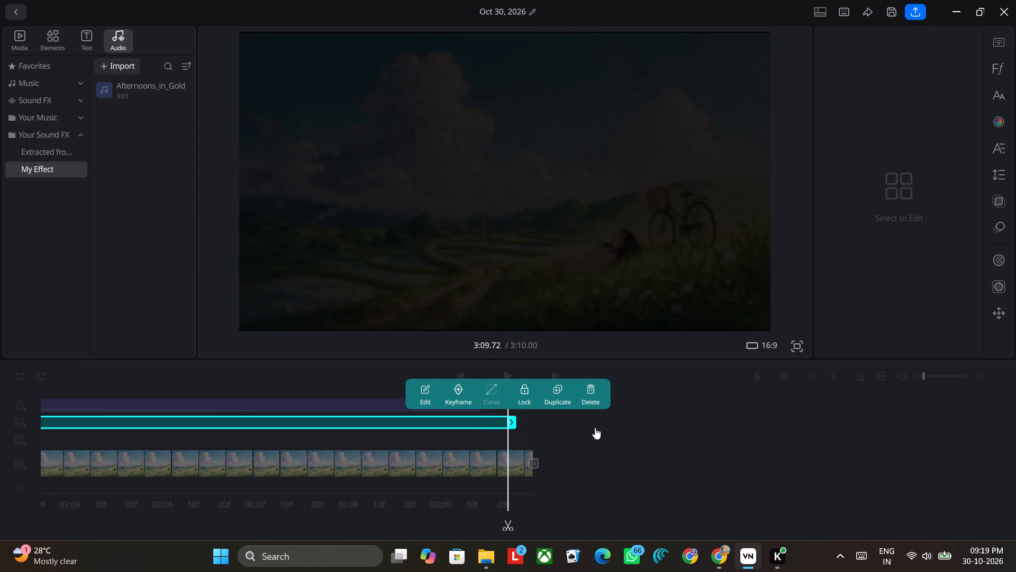
{"action": "left_click_drag", "start_coordinate": [595, 427], "coordinate": [794, 427]}
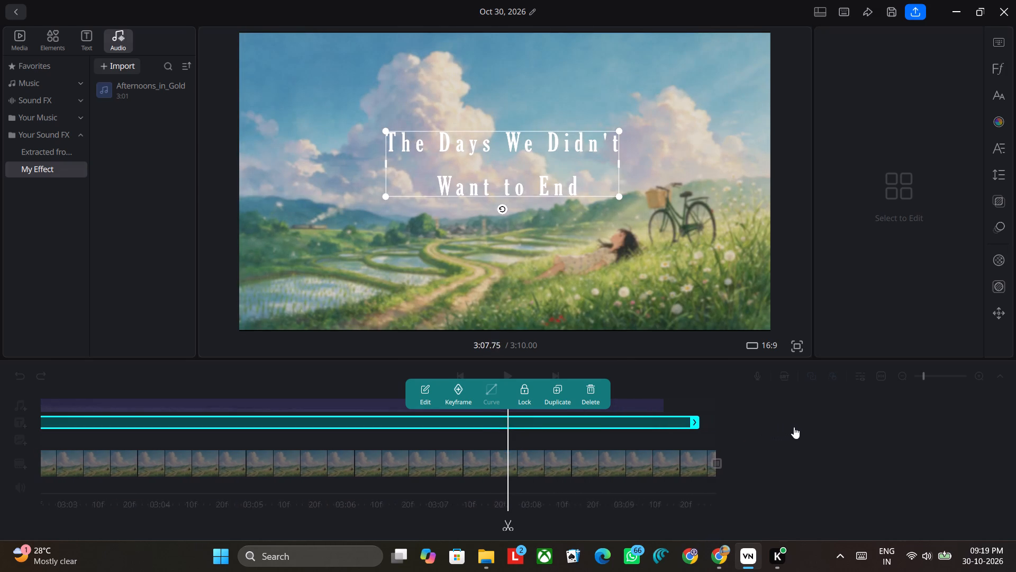
{"action": "left_click_drag", "start_coordinate": [794, 427], "coordinate": [812, 430]}
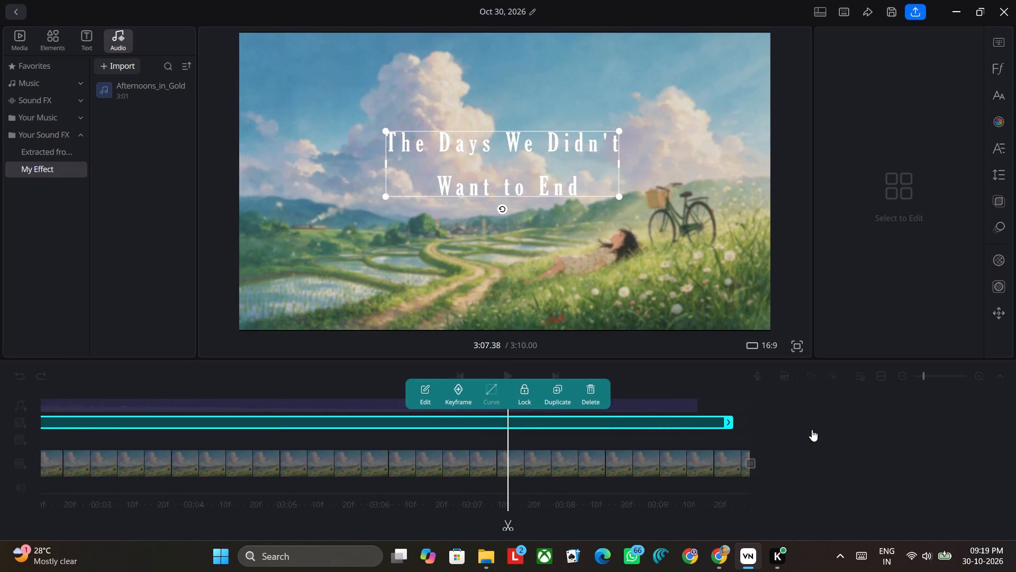
{"action": "left_click_drag", "start_coordinate": [812, 430], "coordinate": [846, 428]}
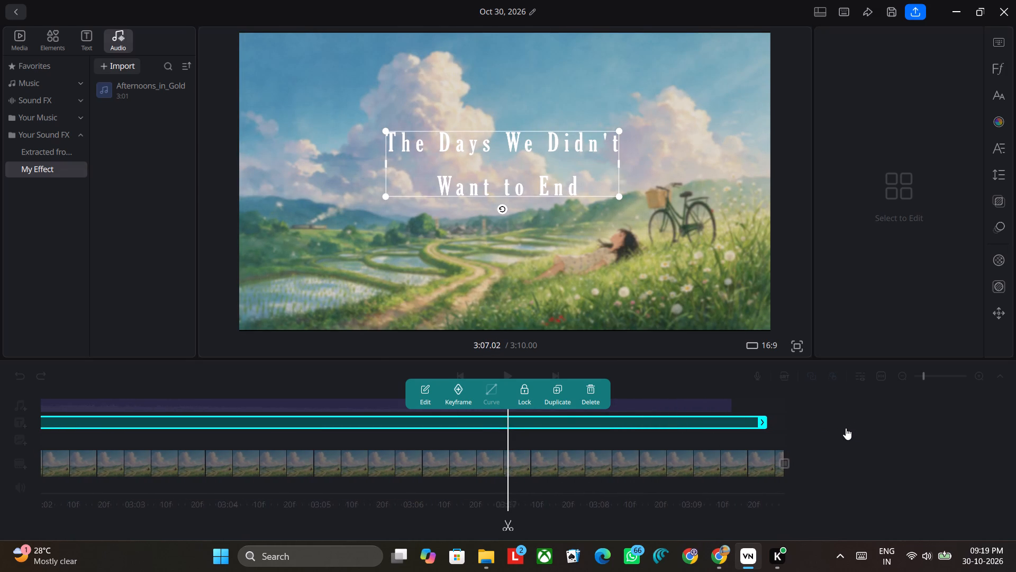
{"action": "left_click_drag", "start_coordinate": [846, 428], "coordinate": [843, 429]}
{"action": "left_click", "coordinate": [460, 392]}
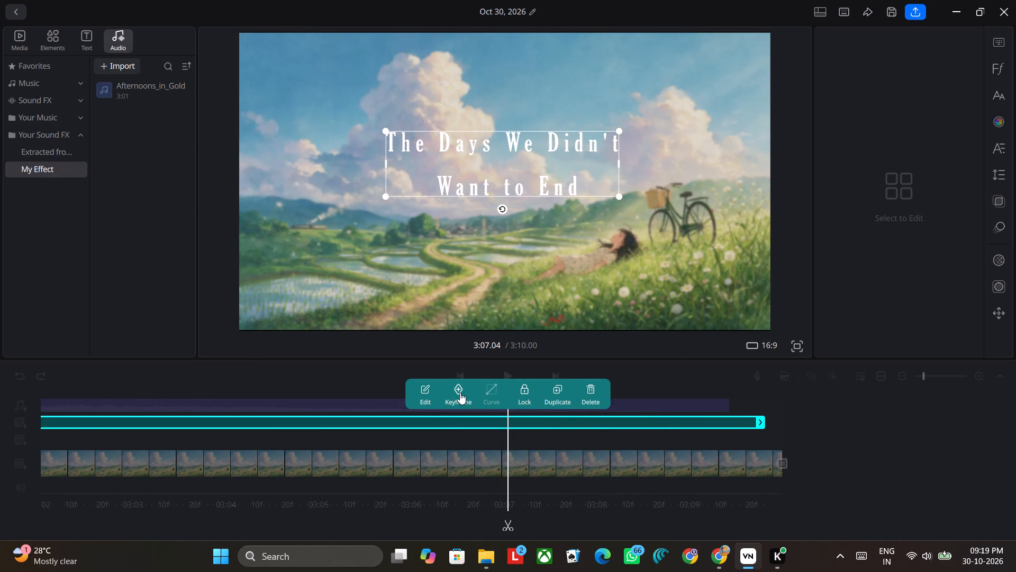
Lower the title's opacity to its minimum at about 3:09.60, making it fade out from the 3:07.04 keyframe.
{"action": "left_click_drag", "start_coordinate": [840, 442], "coordinate": [597, 455]}
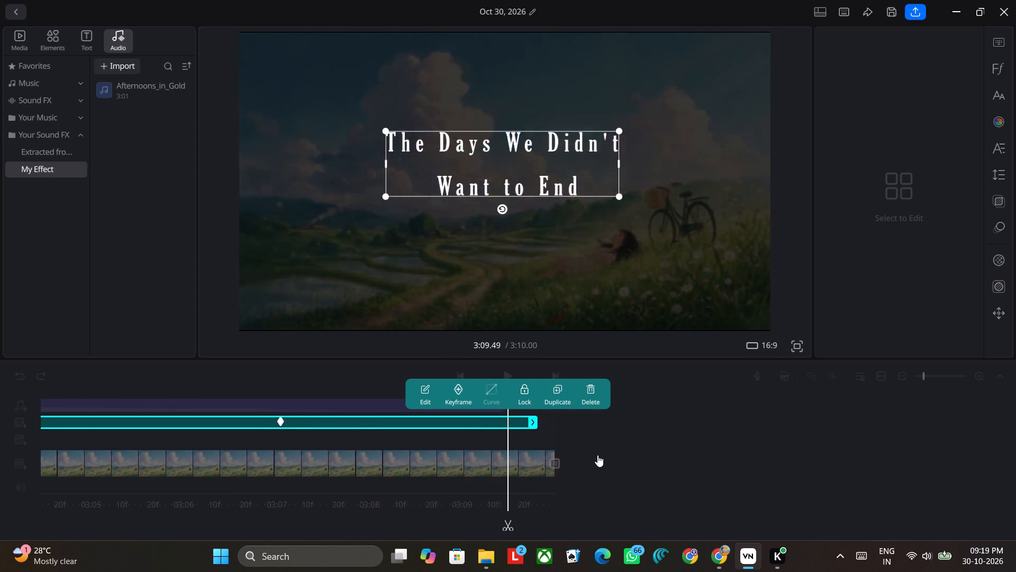
{"action": "left_click_drag", "start_coordinate": [597, 455], "coordinate": [586, 455]}
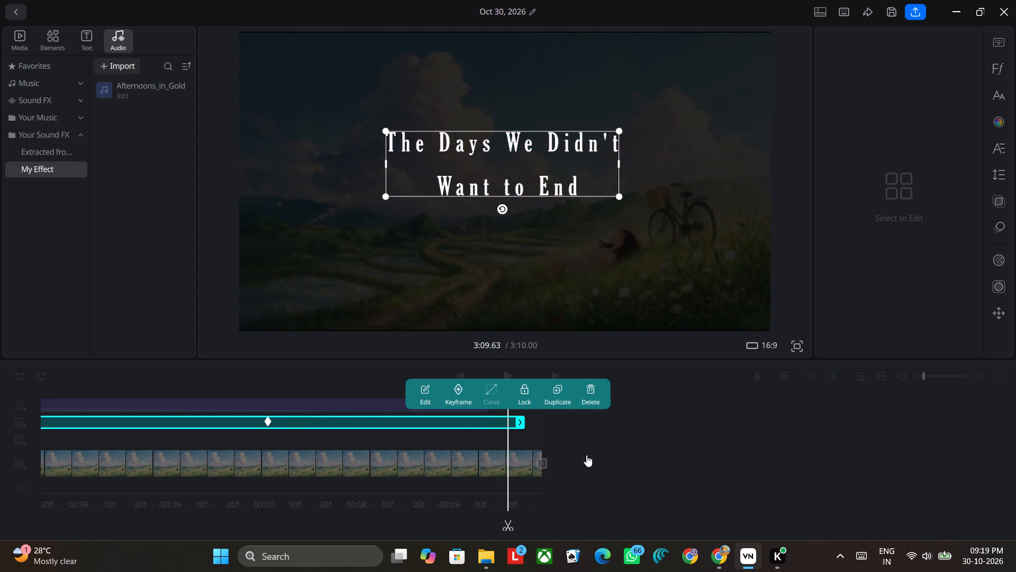
{"action": "left_click_drag", "start_coordinate": [586, 455], "coordinate": [589, 455]}
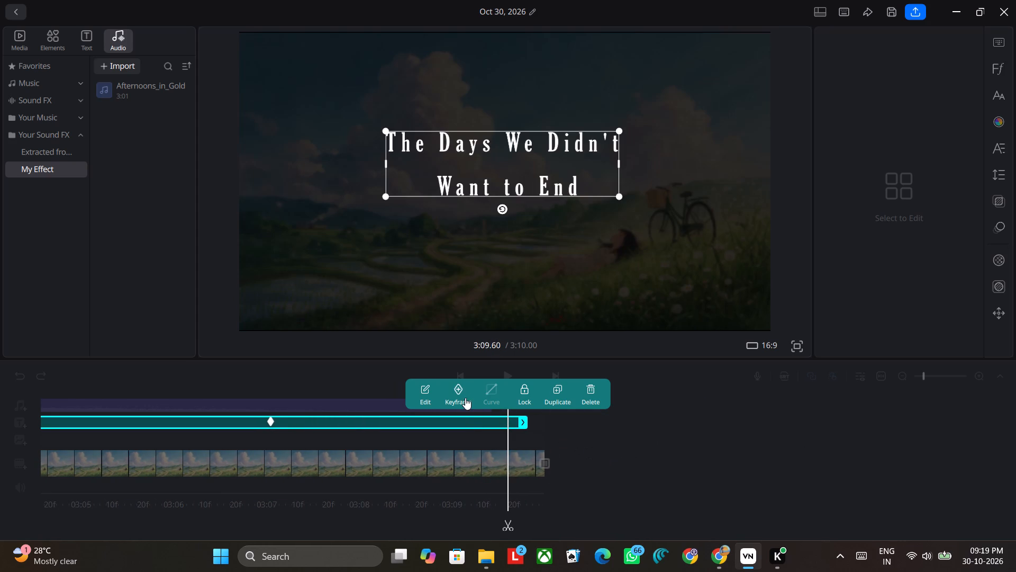
{"action": "left_click", "coordinate": [999, 257]}
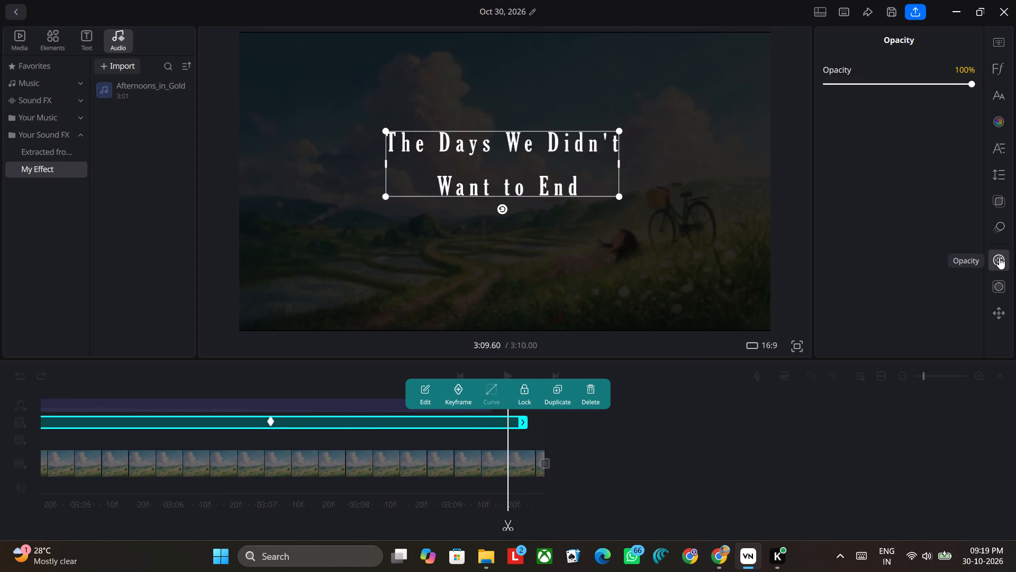
{"action": "left_click_drag", "start_coordinate": [971, 86], "coordinate": [790, 100]}
{"action": "left_click", "coordinate": [680, 412]}
Play back the video's ending from about 3:05.93 to check the title's fade-out.
{"action": "left_click_drag", "start_coordinate": [593, 432], "coordinate": [944, 424]}
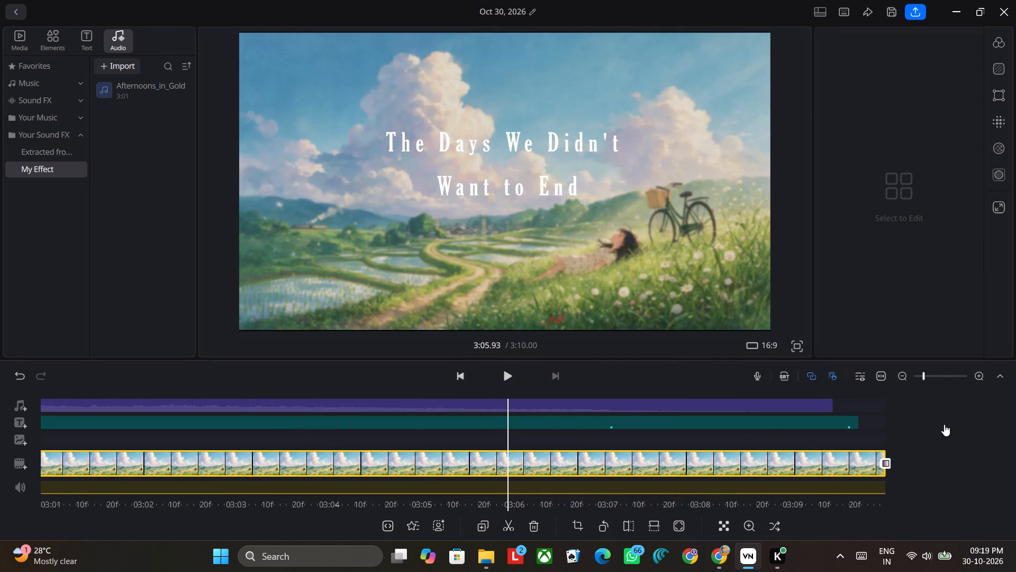
{"action": "left_click_drag", "start_coordinate": [944, 424], "coordinate": [945, 424]}
{"action": "left_click", "coordinate": [514, 372]}
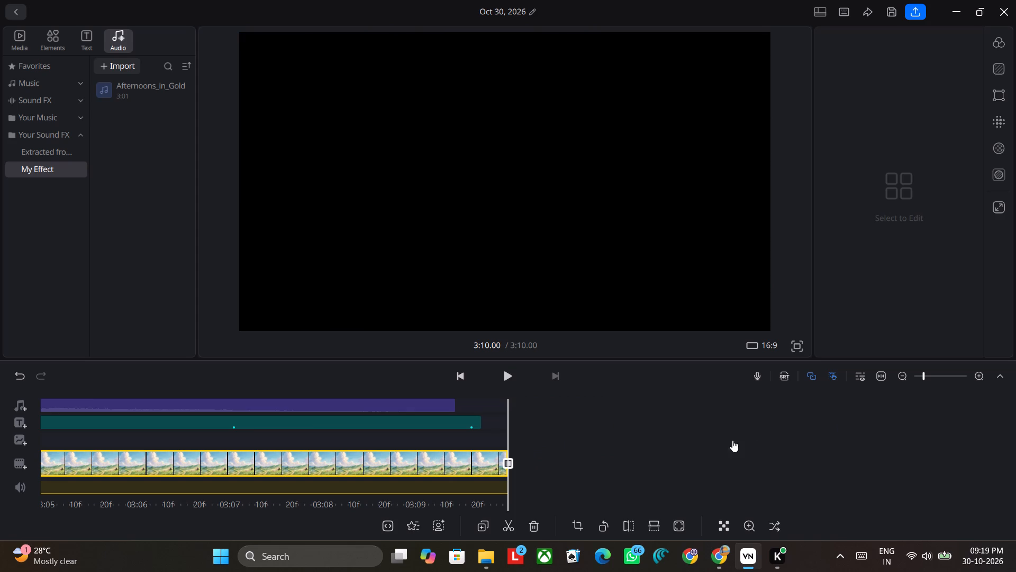
Play the video from the beginning to review the intro and the title's entrance over the landscape clip.
{"action": "left_click_drag", "start_coordinate": [552, 442], "coordinate": [805, 434]}
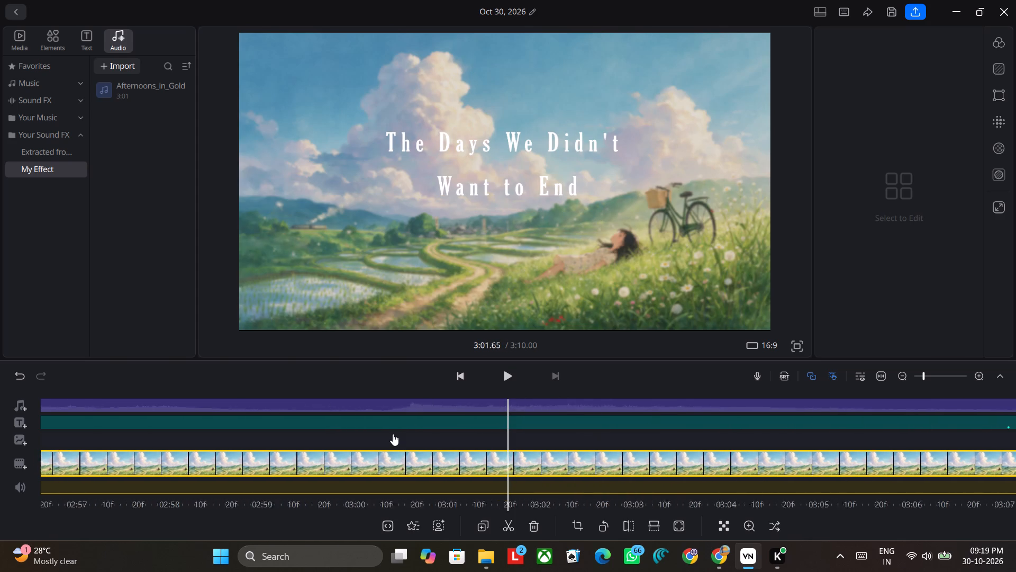
{"action": "left_click_drag", "start_coordinate": [396, 437], "coordinate": [850, 446]}
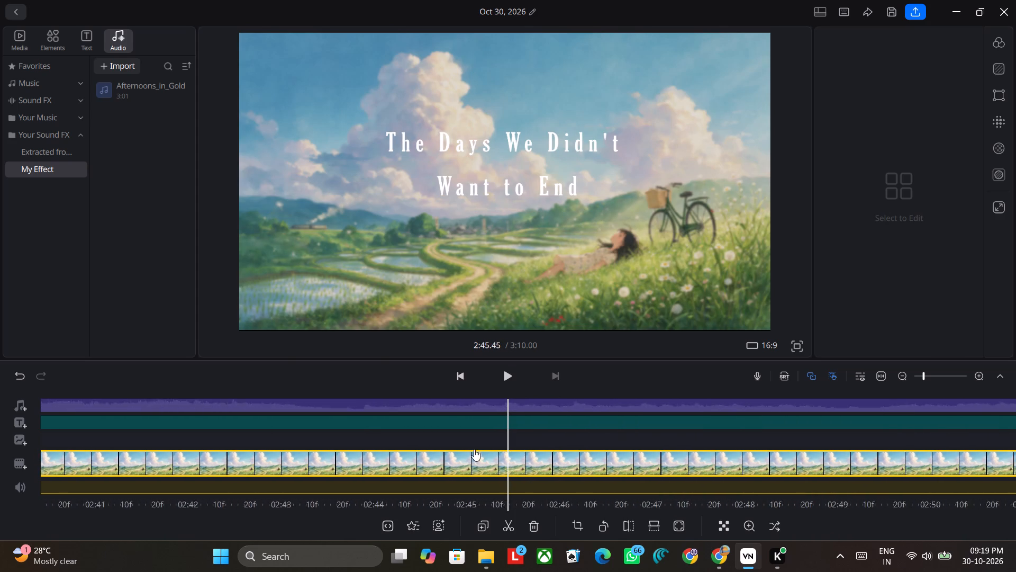
{"action": "left_click_drag", "start_coordinate": [455, 445], "coordinate": [801, 434]}
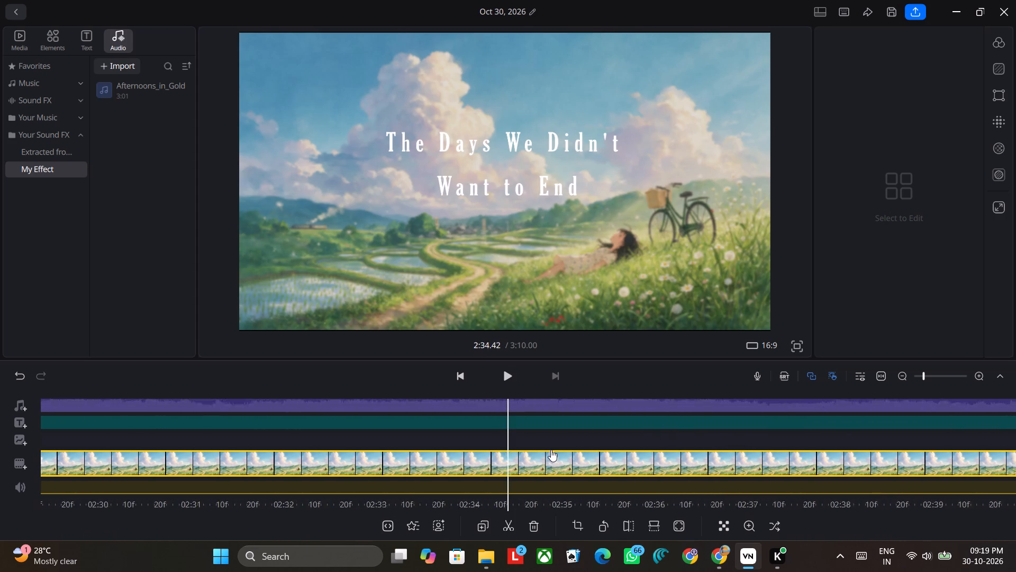
{"action": "left_click_drag", "start_coordinate": [396, 436], "coordinate": [894, 433]}
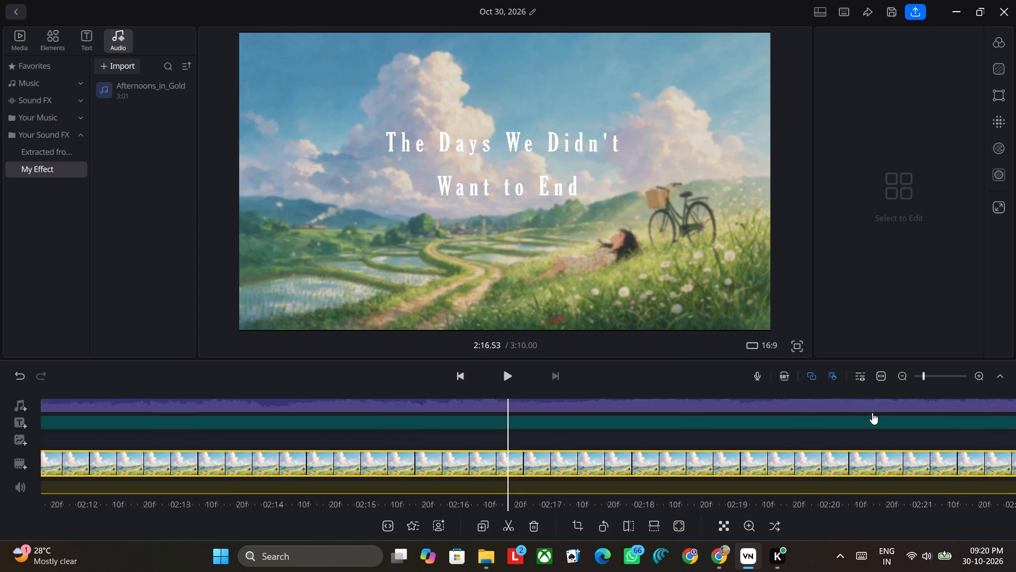
{"action": "left_click_drag", "start_coordinate": [372, 421], "coordinate": [1015, 427]}
{"action": "left_click_drag", "start_coordinate": [358, 424], "coordinate": [1015, 429]}
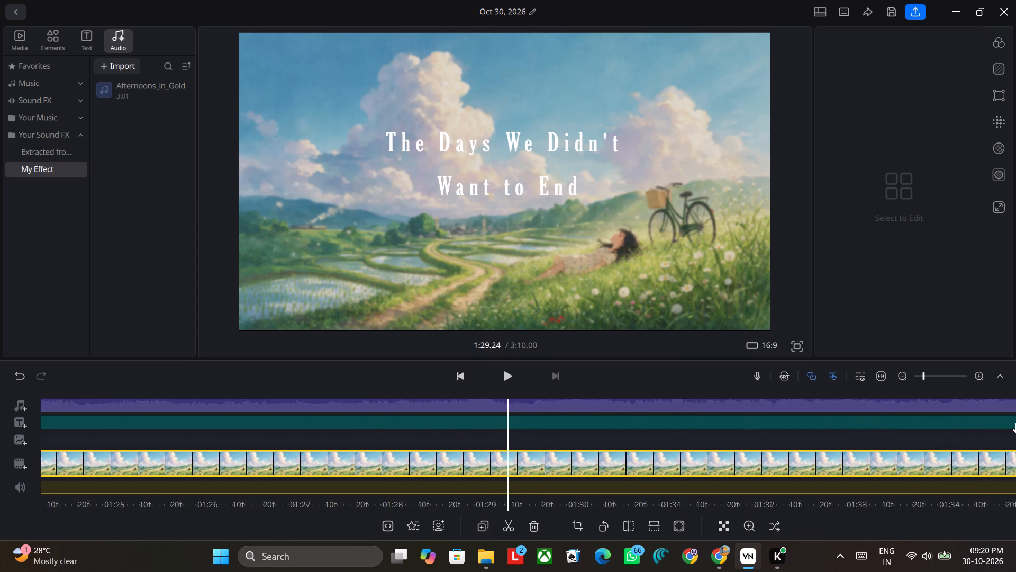
{"action": "left_click_drag", "start_coordinate": [267, 431], "coordinate": [767, 437]}
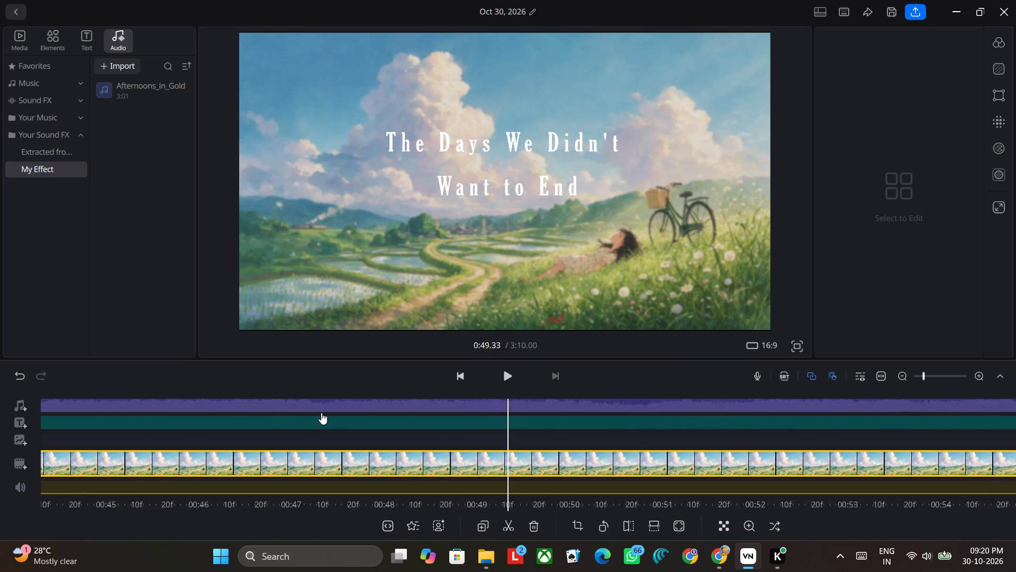
{"action": "left_click_drag", "start_coordinate": [317, 428], "coordinate": [861, 444]}
{"action": "left_click_drag", "start_coordinate": [404, 432], "coordinate": [793, 443]}
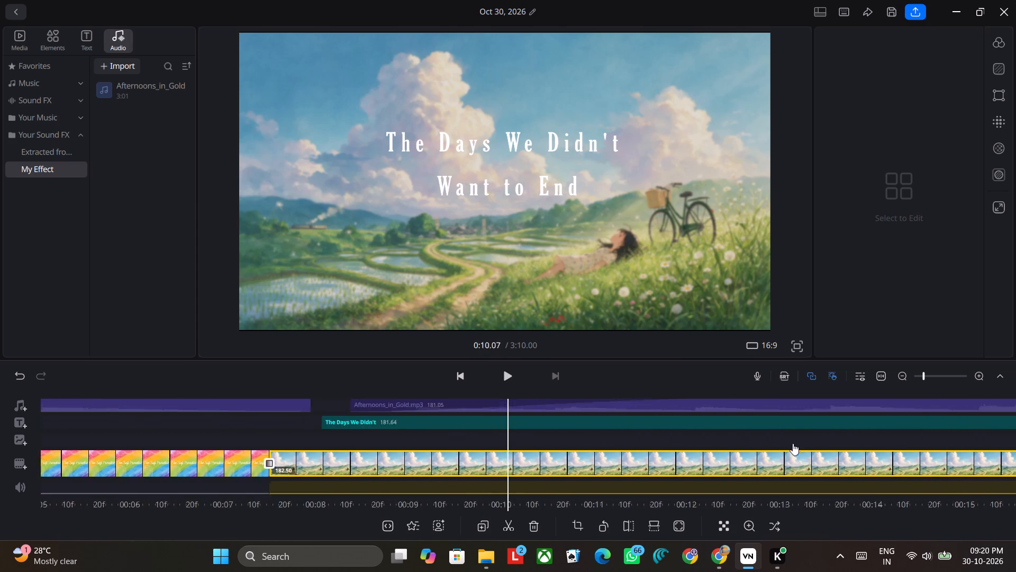
{"action": "left_click_drag", "start_coordinate": [793, 443], "coordinate": [752, 443]}
{"action": "left_click", "coordinate": [504, 373]}
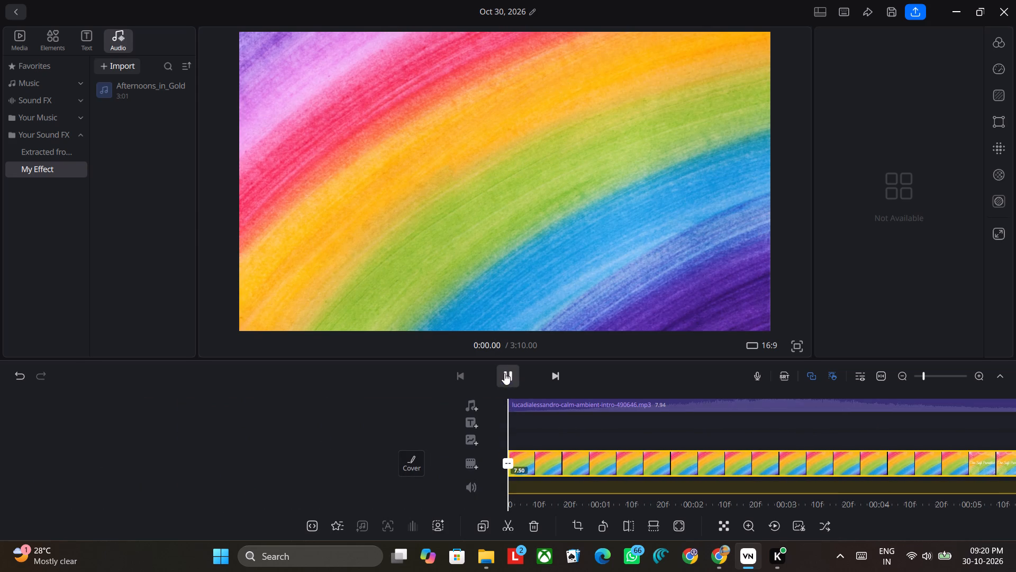
{"action": "left_click", "coordinate": [904, 375]}
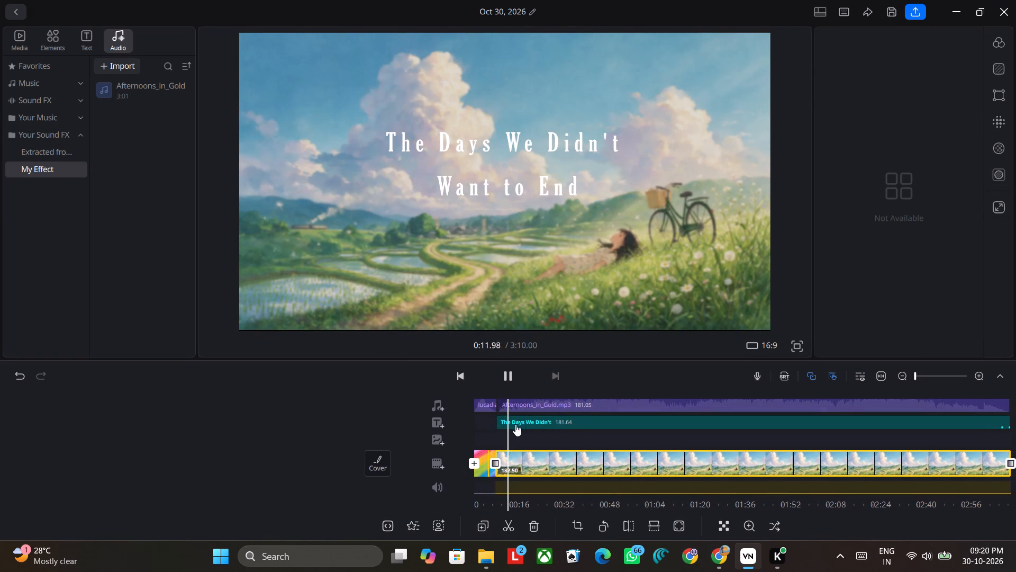
Add a keyframe to the title clip at about 0:11.02, roughly three seconds after the title starts.
{"action": "left_click_drag", "start_coordinate": [525, 442], "coordinate": [547, 441]}
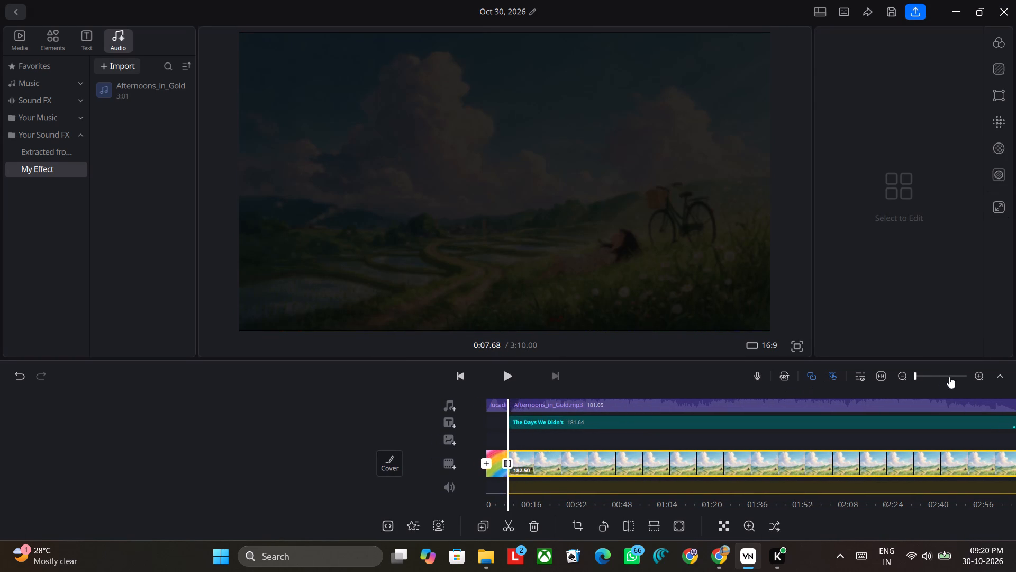
{"action": "left_click", "coordinate": [976, 376]}
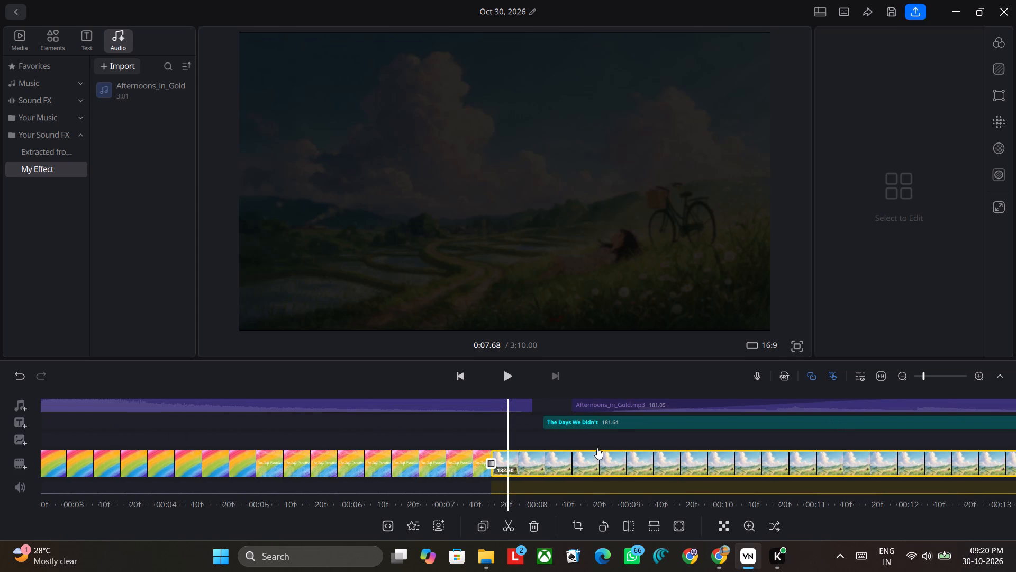
{"action": "left_click_drag", "start_coordinate": [656, 434], "coordinate": [611, 442]}
{"action": "left_click", "coordinate": [530, 422]}
{"action": "left_click_drag", "start_coordinate": [602, 434], "coordinate": [368, 450]}
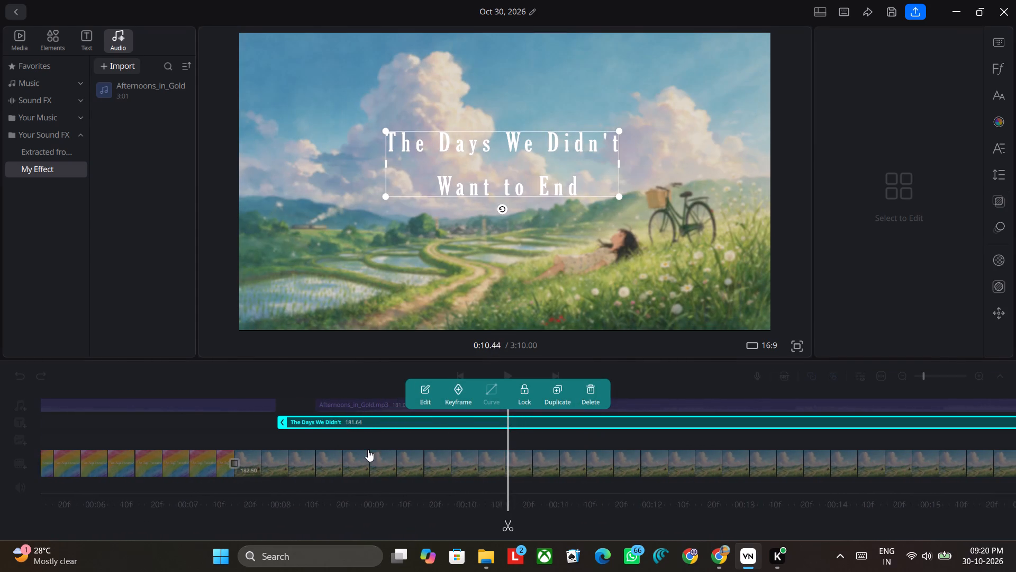
{"action": "left_click_drag", "start_coordinate": [368, 450], "coordinate": [428, 457]}
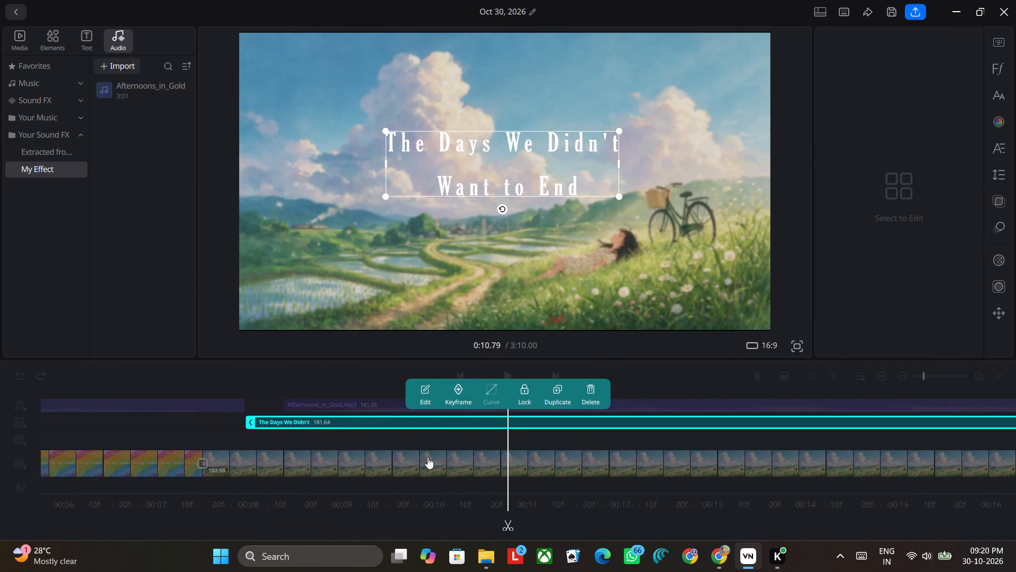
{"action": "left_click_drag", "start_coordinate": [428, 457], "coordinate": [443, 464]}
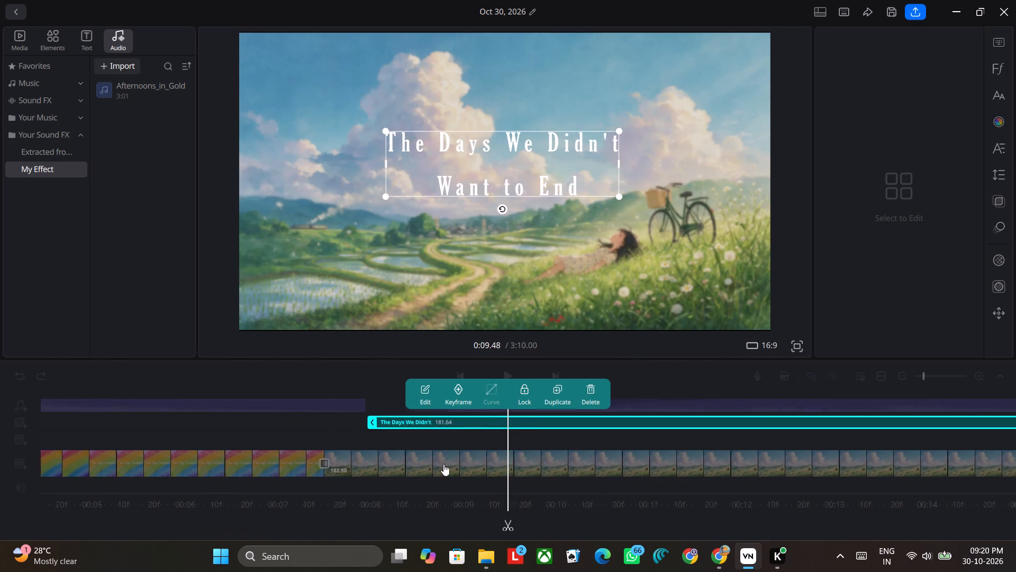
{"action": "left_click_drag", "start_coordinate": [443, 464], "coordinate": [333, 468]}
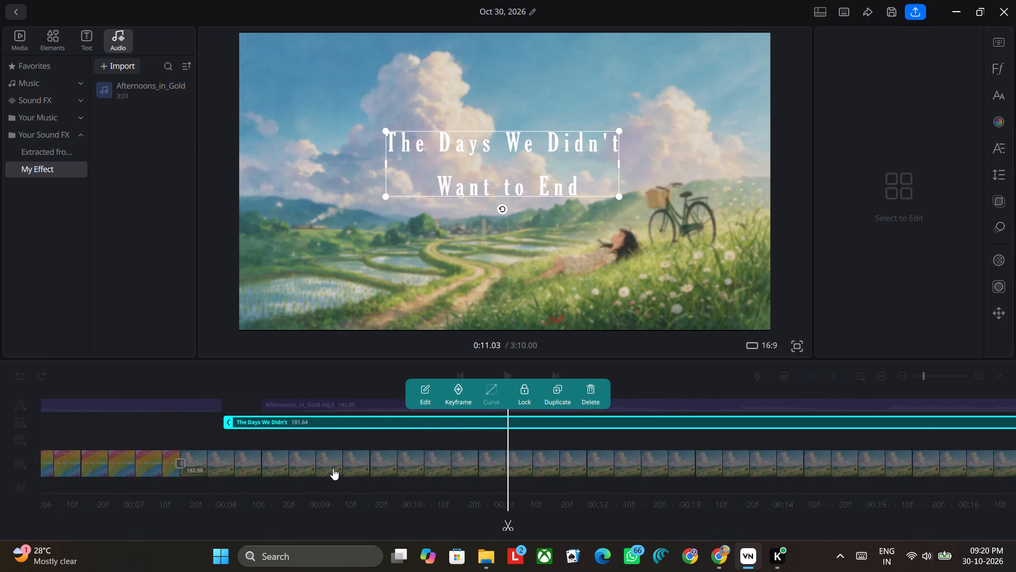
{"action": "left_click_drag", "start_coordinate": [333, 468], "coordinate": [343, 473]}
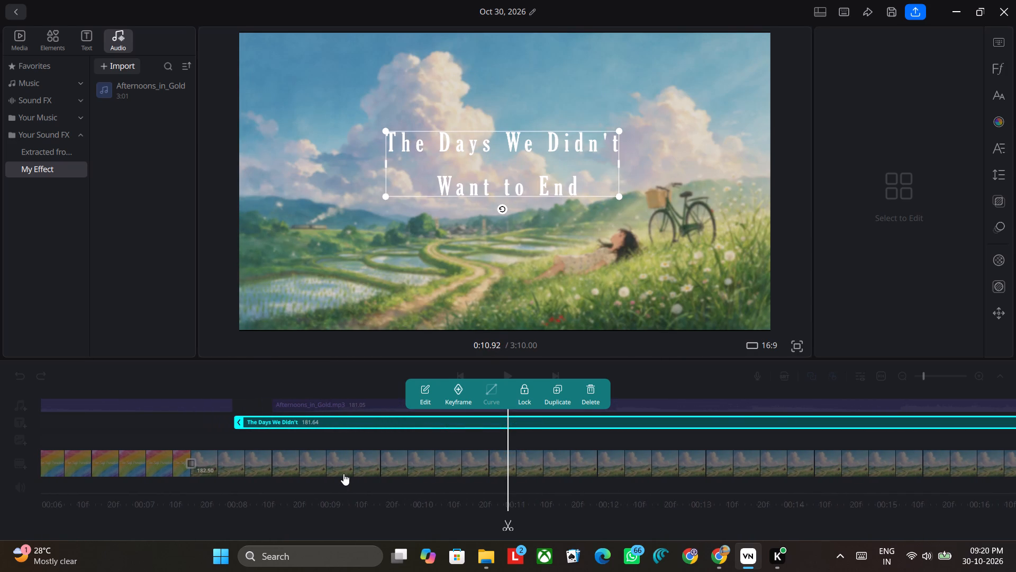
{"action": "left_click_drag", "start_coordinate": [343, 473], "coordinate": [460, 470]}
{"action": "left_click_drag", "start_coordinate": [487, 440], "coordinate": [485, 440]}
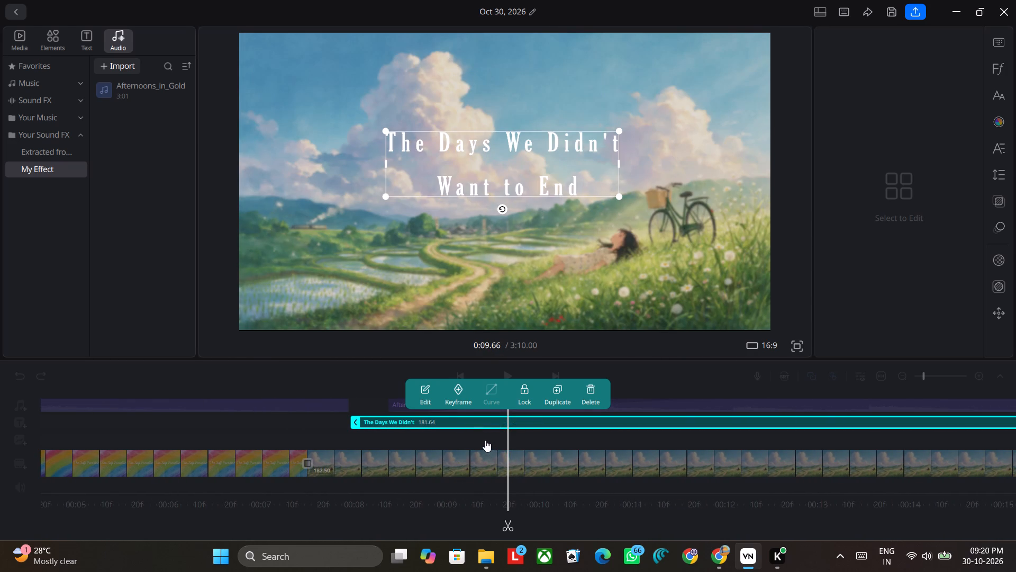
{"action": "left_click_drag", "start_coordinate": [485, 440], "coordinate": [624, 437]}
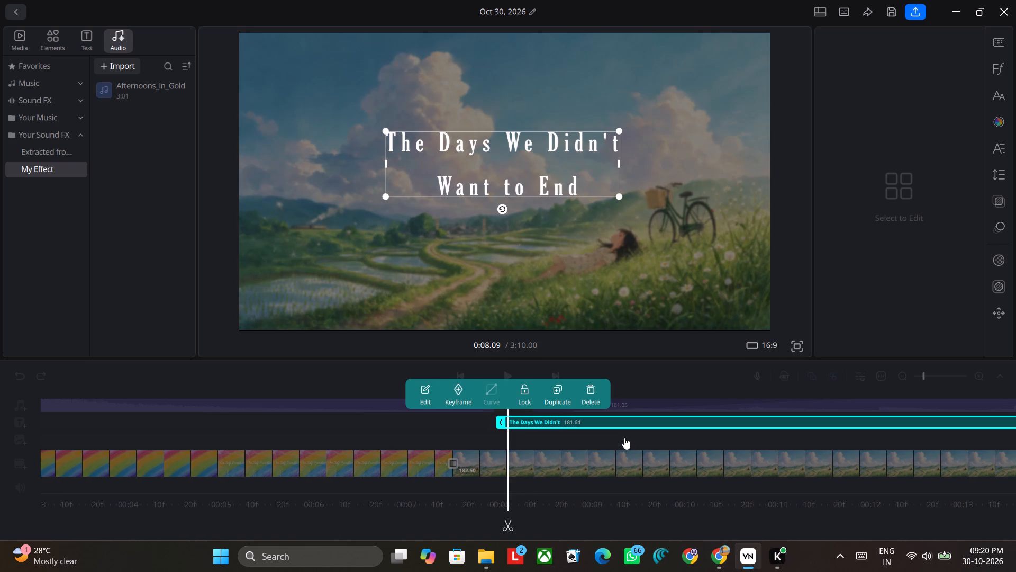
{"action": "left_click_drag", "start_coordinate": [624, 437], "coordinate": [626, 437]}
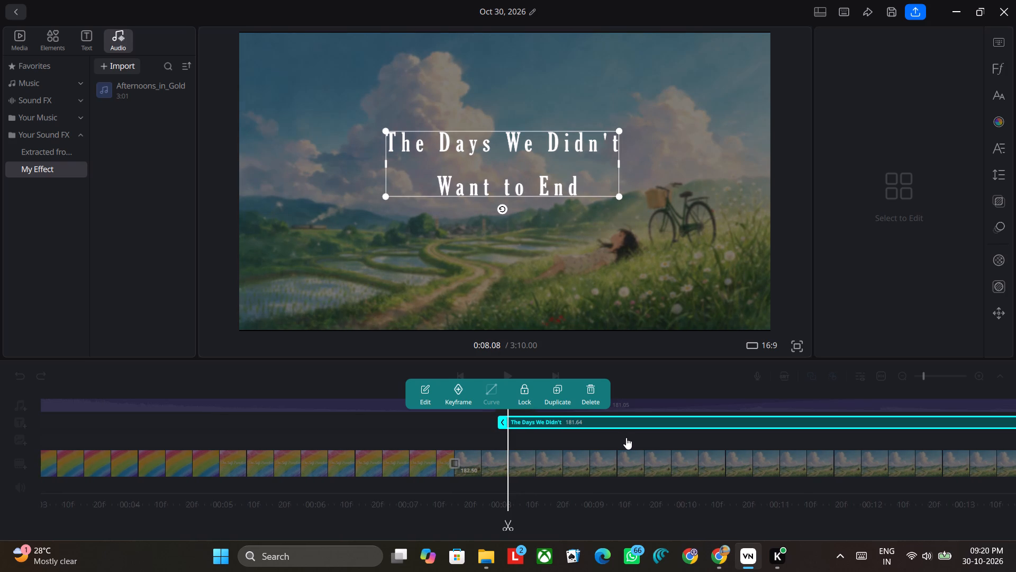
{"action": "left_click_drag", "start_coordinate": [626, 437], "coordinate": [629, 437]}
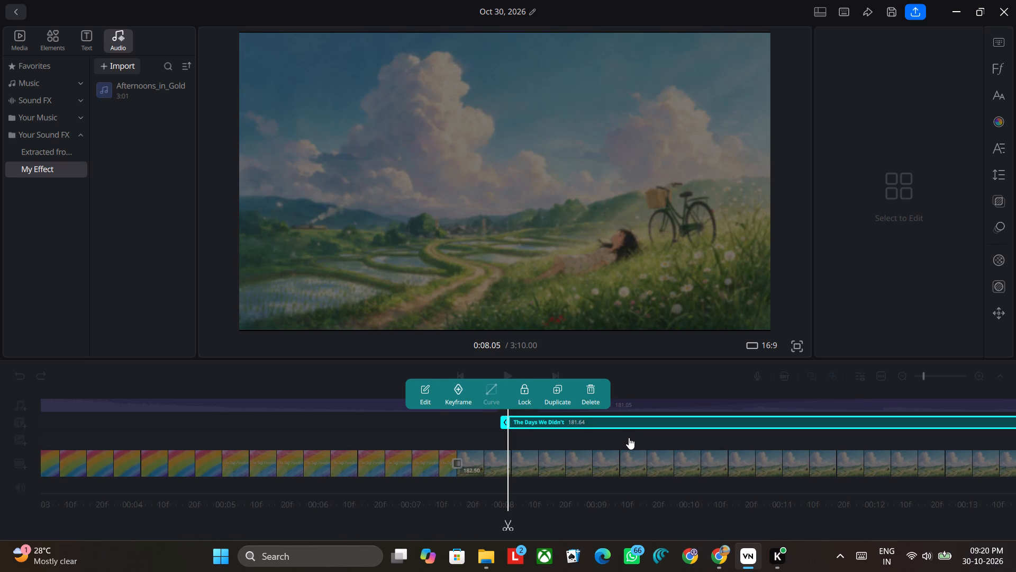
{"action": "left_click_drag", "start_coordinate": [629, 437], "coordinate": [375, 452]}
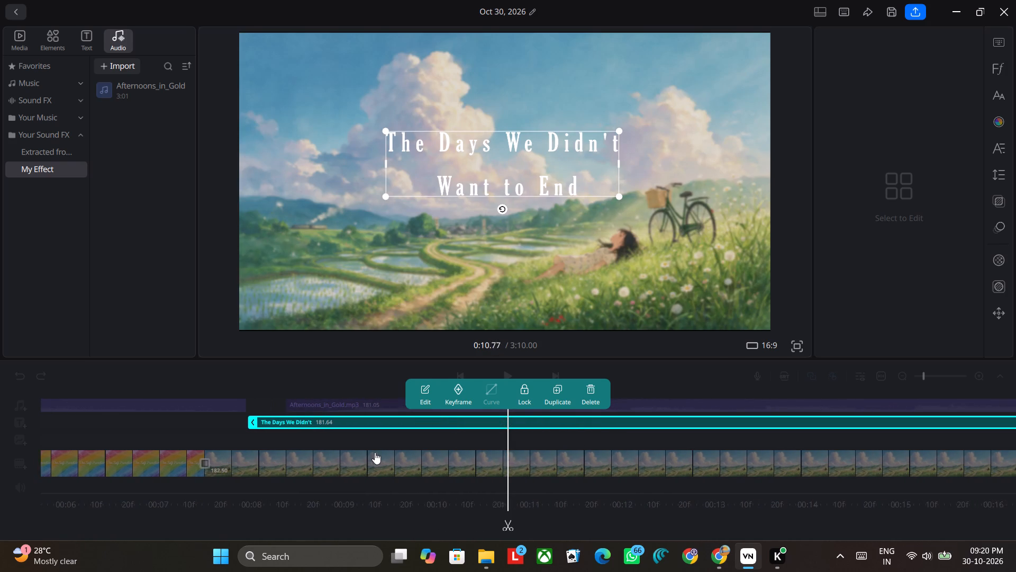
{"action": "left_click_drag", "start_coordinate": [375, 452], "coordinate": [353, 452]}
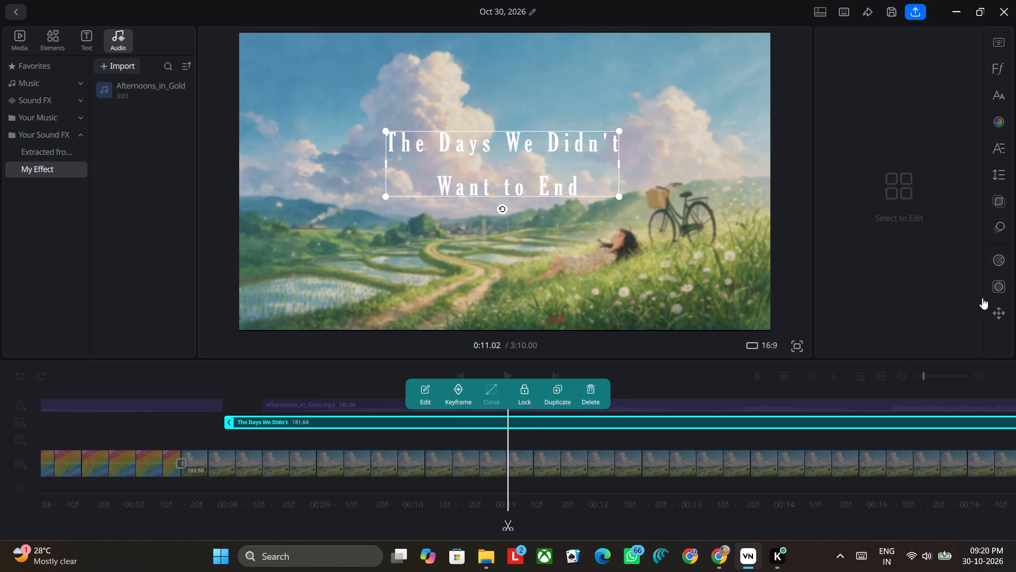
{"action": "left_click", "coordinate": [454, 388]}
Set the title's opacity to 0% at its start, about 0:08.07, making it fade in toward the 0:11.02 keyframe.
{"action": "left_click_drag", "start_coordinate": [414, 443], "coordinate": [696, 444]}
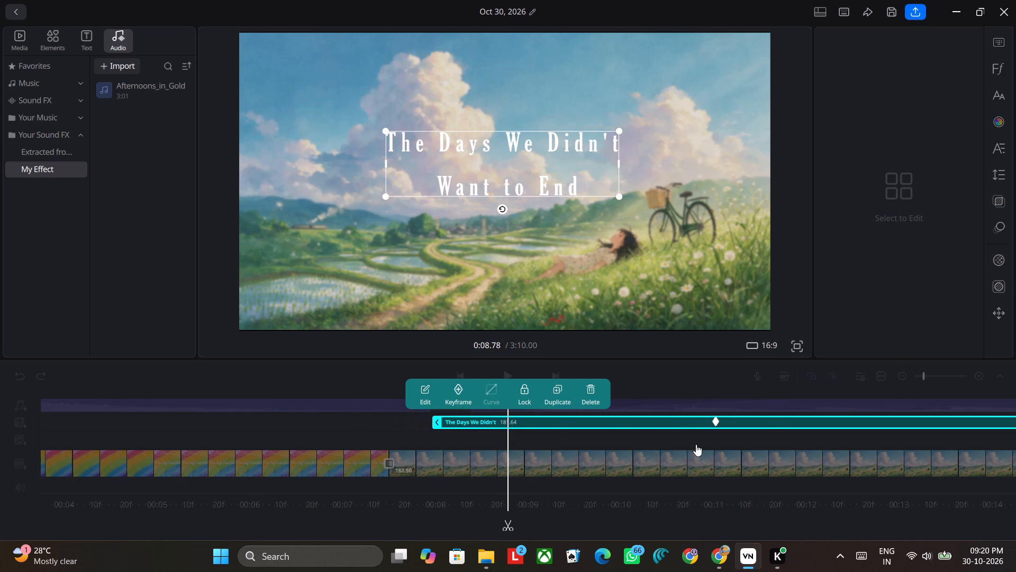
{"action": "left_click_drag", "start_coordinate": [696, 444], "coordinate": [706, 444]}
{"action": "left_click_drag", "start_coordinate": [604, 445], "coordinate": [593, 444]}
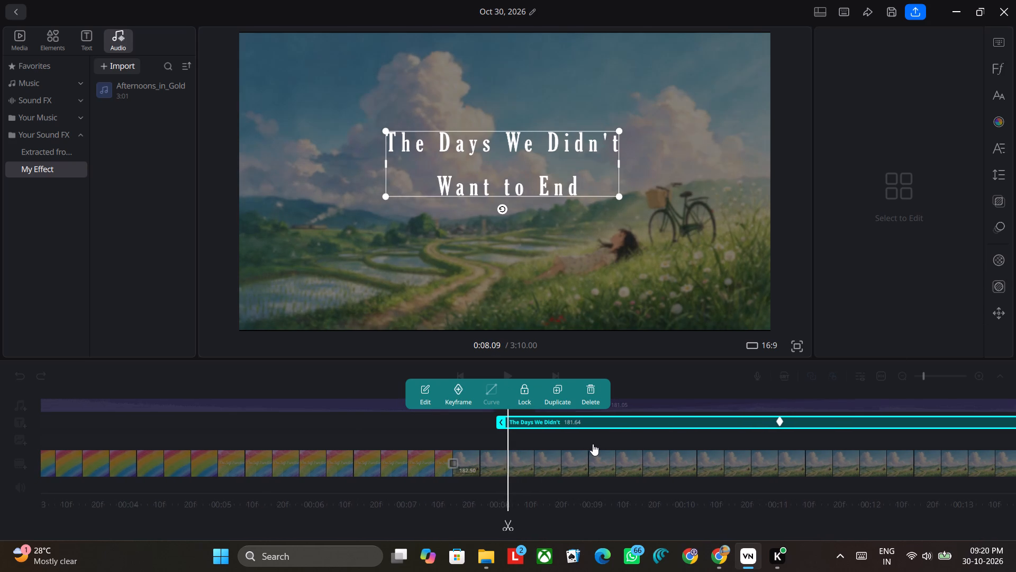
{"action": "left_click_drag", "start_coordinate": [593, 444], "coordinate": [595, 444]}
{"action": "left_click", "coordinate": [996, 259]}
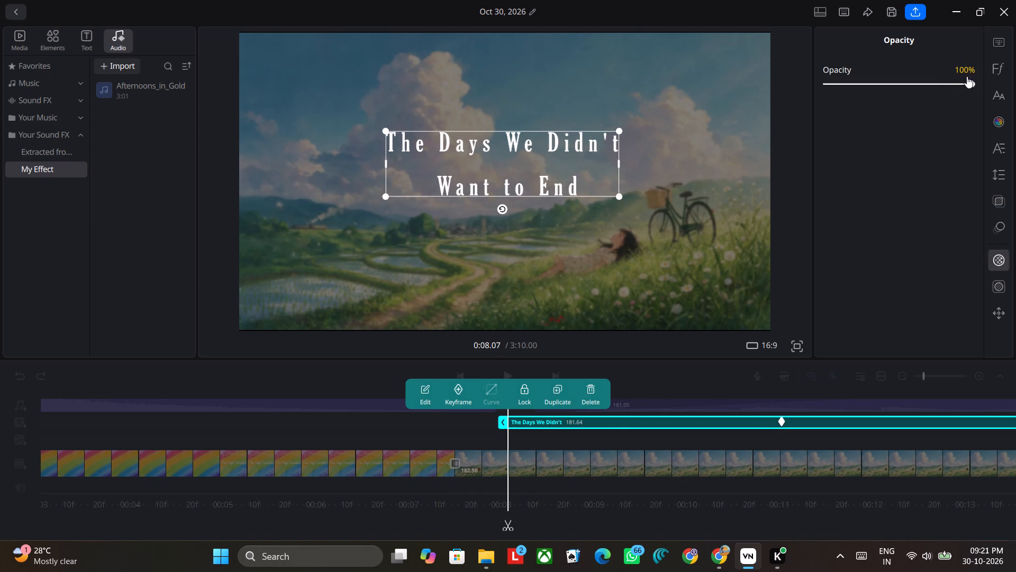
{"action": "left_click_drag", "start_coordinate": [970, 83], "coordinate": [806, 100]}
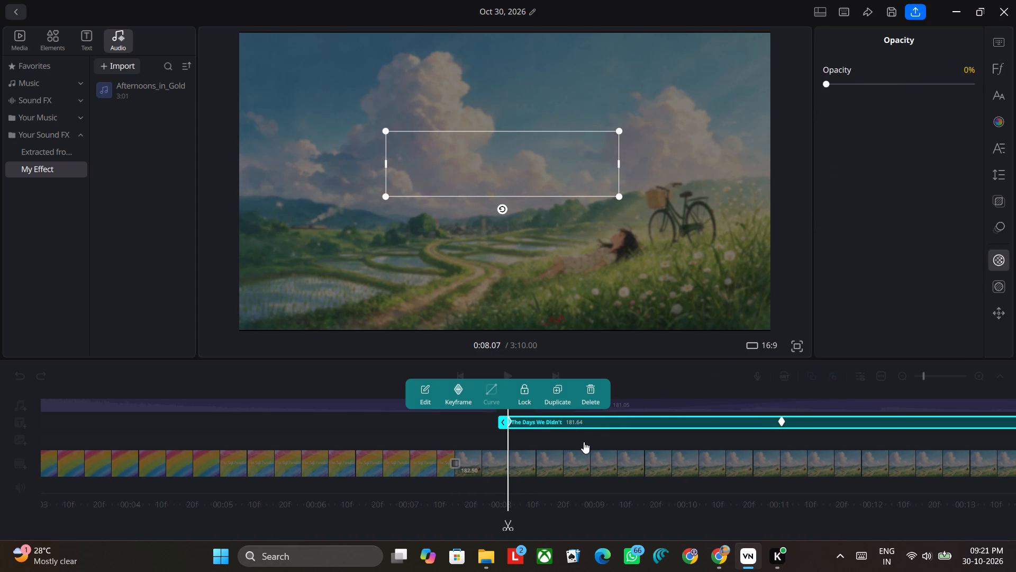
{"action": "left_click", "coordinate": [584, 442]}
Play back the opening of the landscape clip to check the title's fade-in.
{"action": "left_click_drag", "start_coordinate": [576, 439], "coordinate": [640, 433]}
{"action": "left_click", "coordinate": [505, 375]}
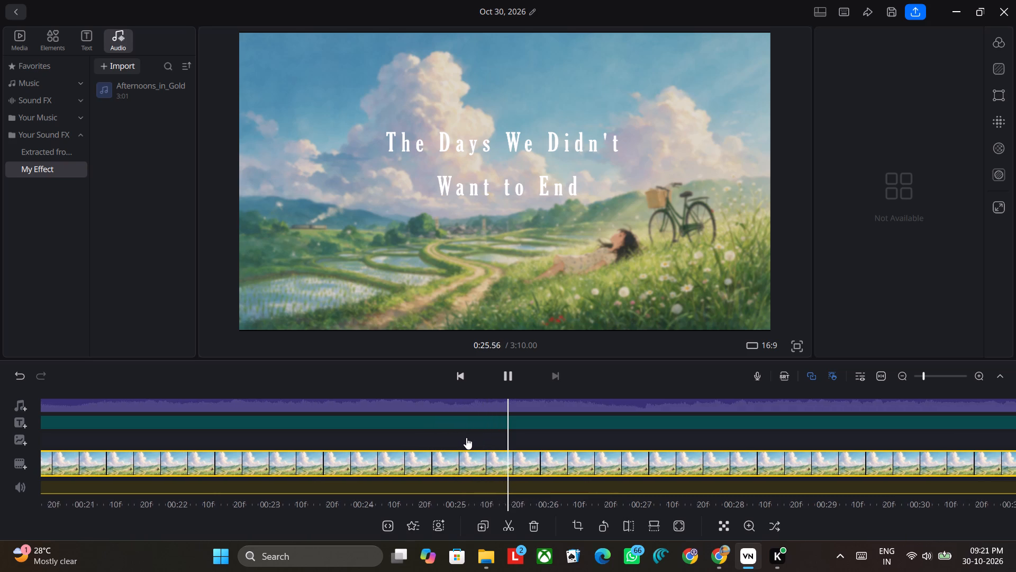
{"action": "left_click_drag", "start_coordinate": [463, 437], "coordinate": [507, 434]}
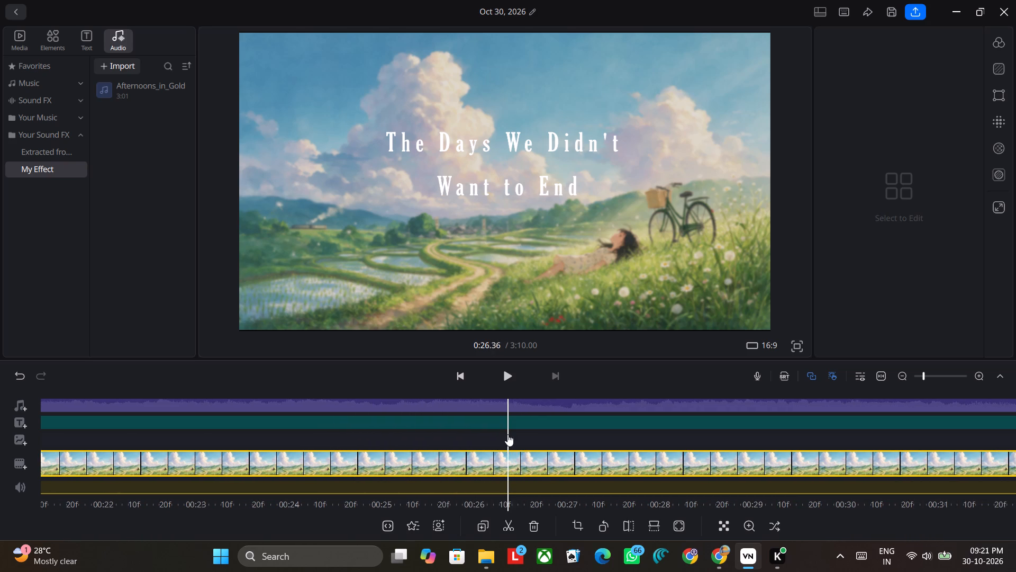
{"action": "left_click_drag", "start_coordinate": [507, 434], "coordinate": [669, 439]}
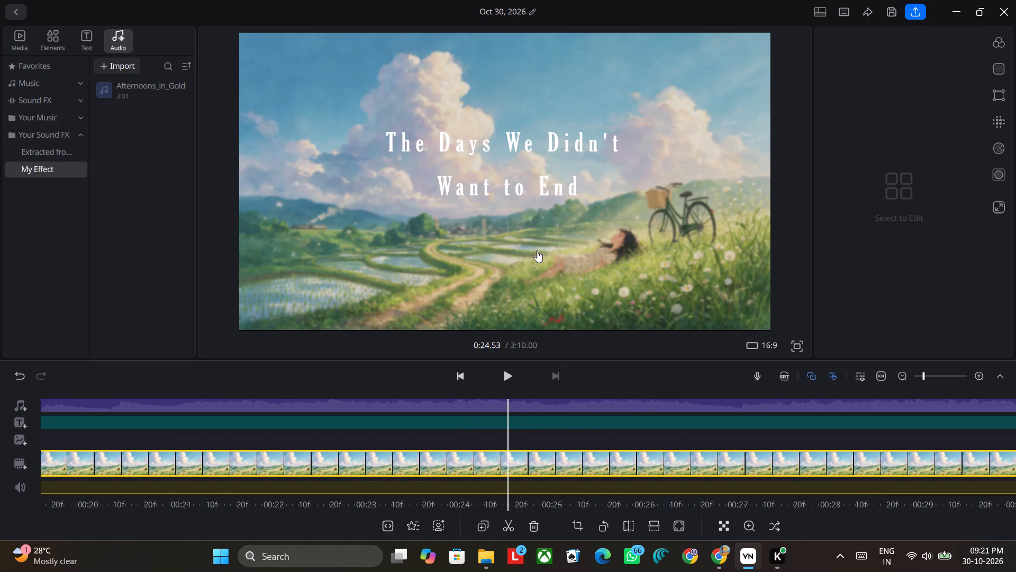
Check the title's font size and font settings.
{"action": "left_click", "coordinate": [508, 190]}
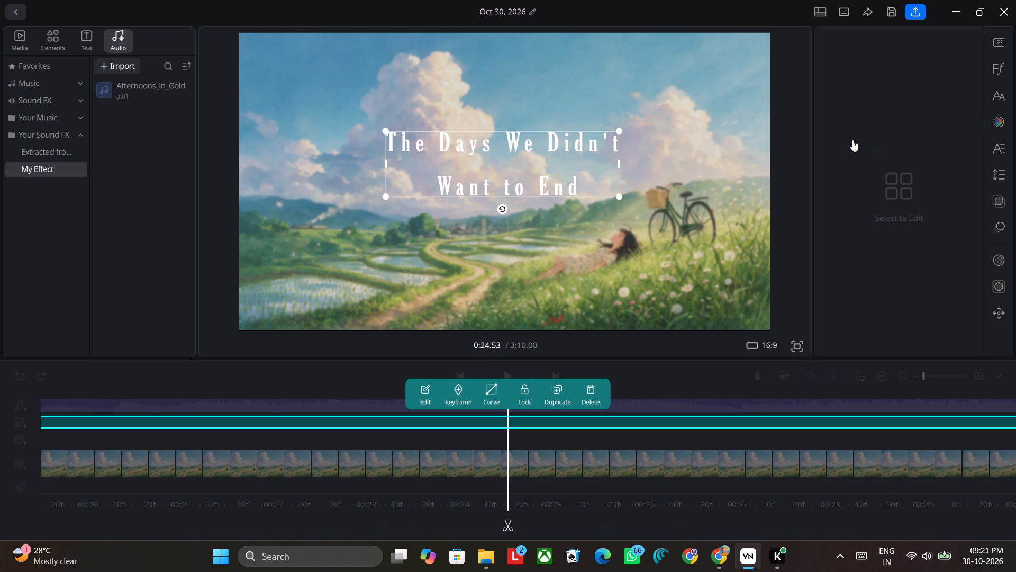
{"action": "left_click", "coordinate": [996, 92]}
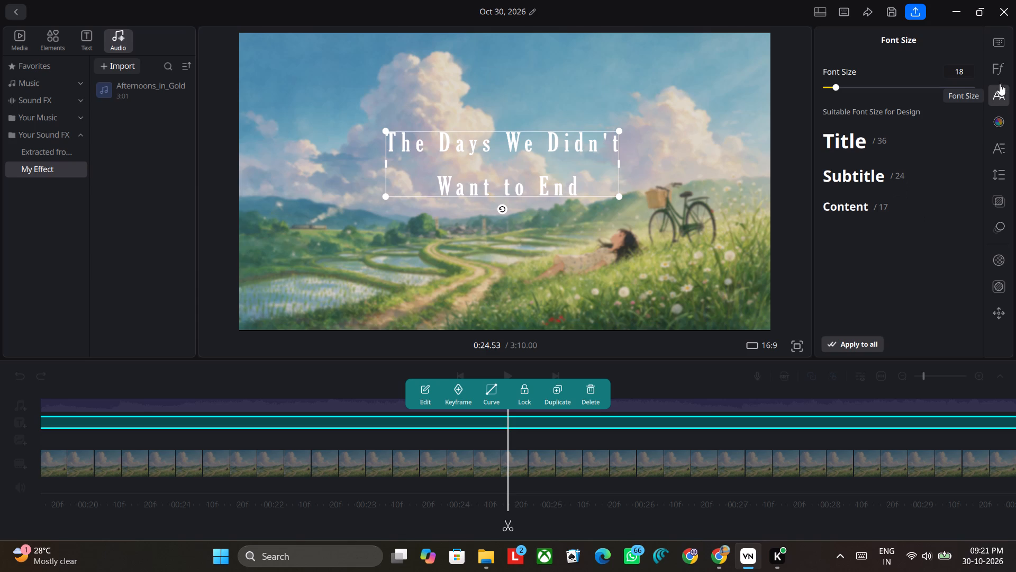
{"action": "left_click", "coordinate": [1000, 75]}
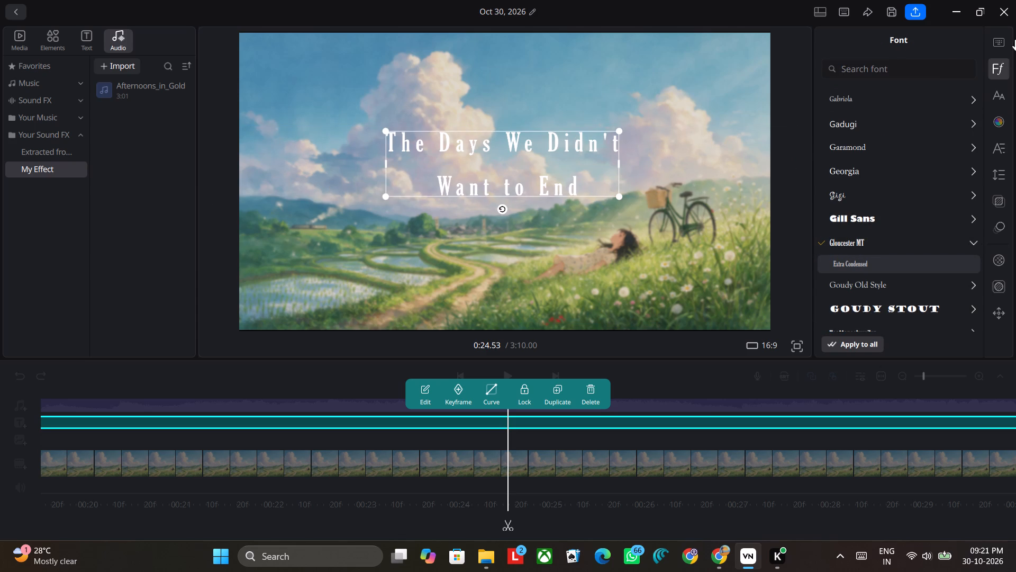
{"action": "left_click", "coordinate": [482, 451]}
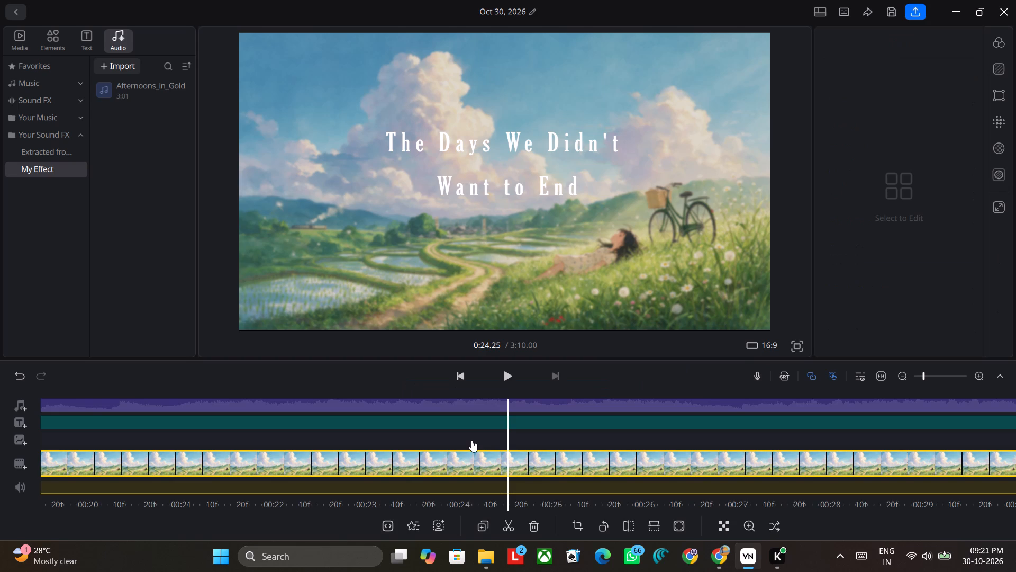
Play back the project from 0:00 to review the rainbow intro, the title over the landscape clip and the music.
{"action": "left_click_drag", "start_coordinate": [462, 439], "coordinate": [933, 431]}
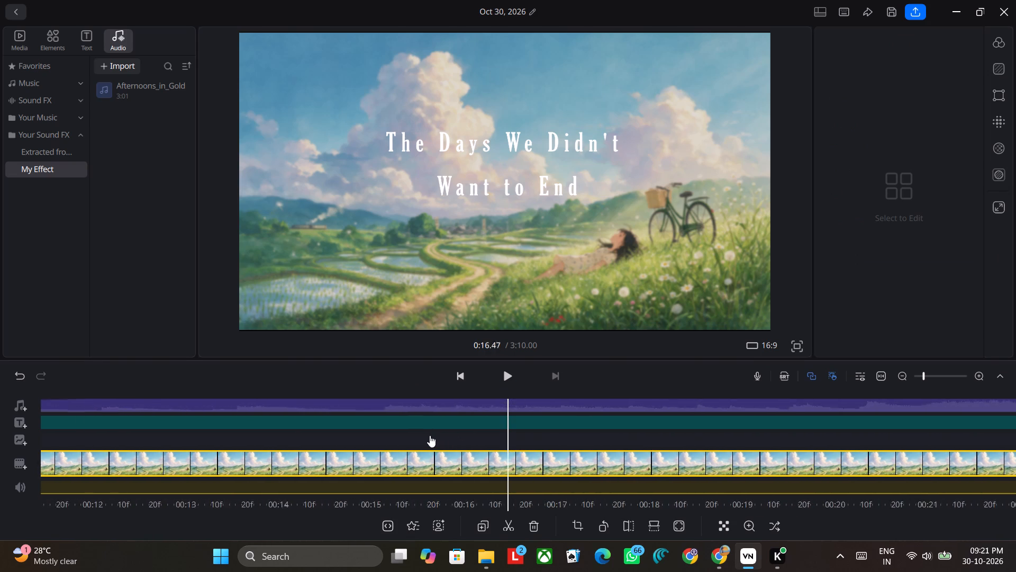
{"action": "left_click_drag", "start_coordinate": [430, 435], "coordinate": [731, 433]}
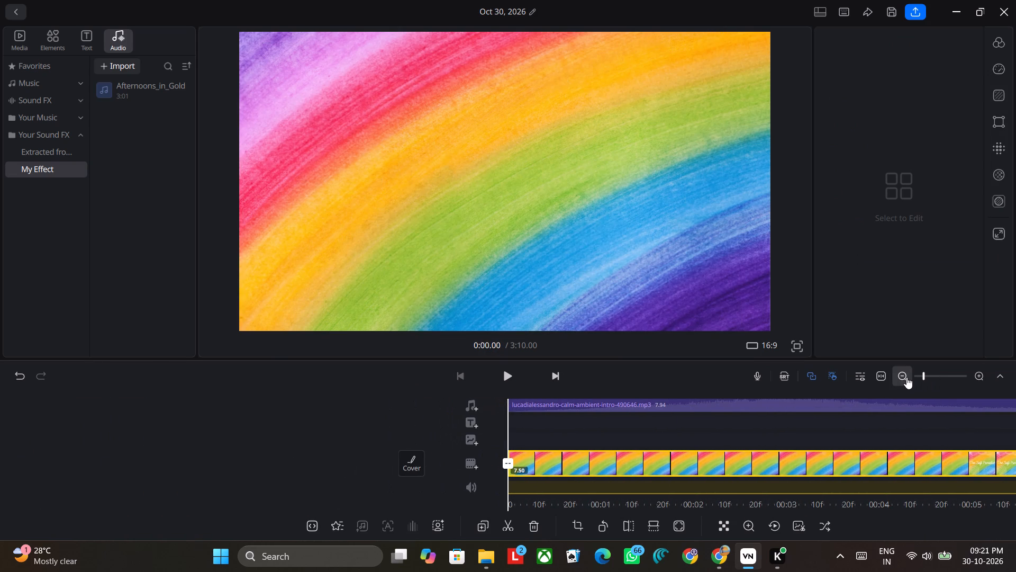
{"action": "left_click", "coordinate": [906, 377]}
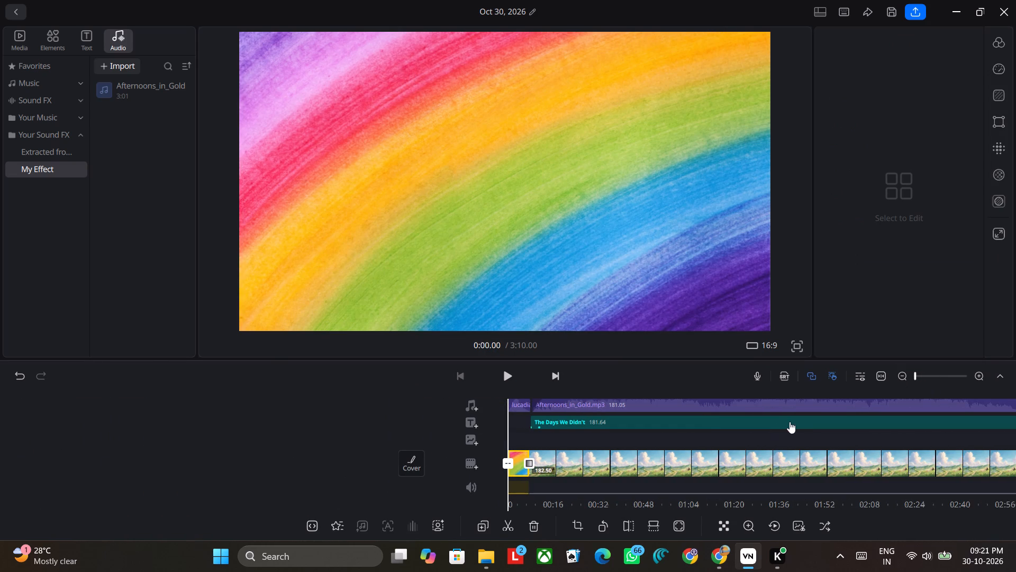
{"action": "left_click", "coordinate": [510, 379]}
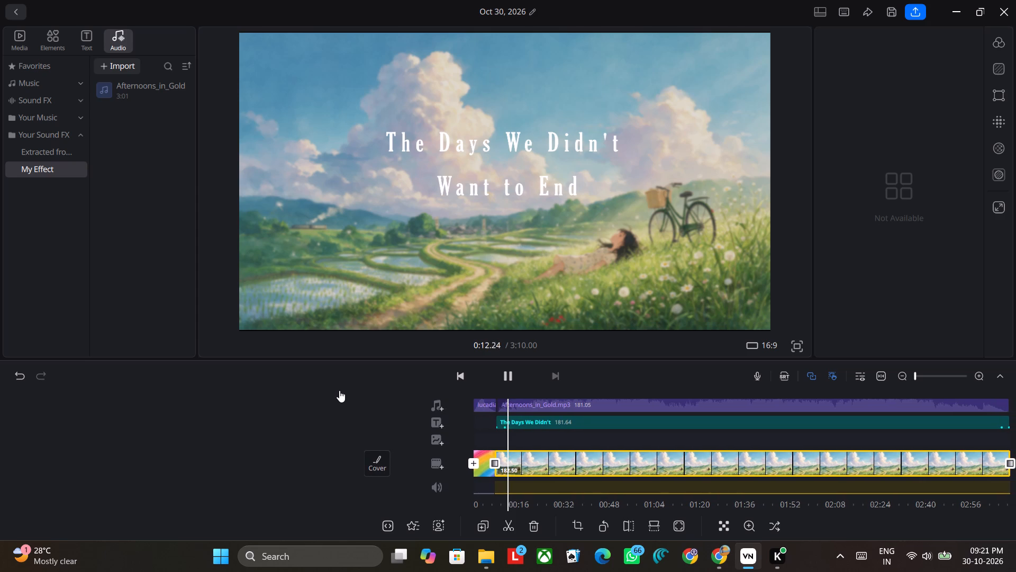
{"action": "left_click", "coordinate": [543, 422]}
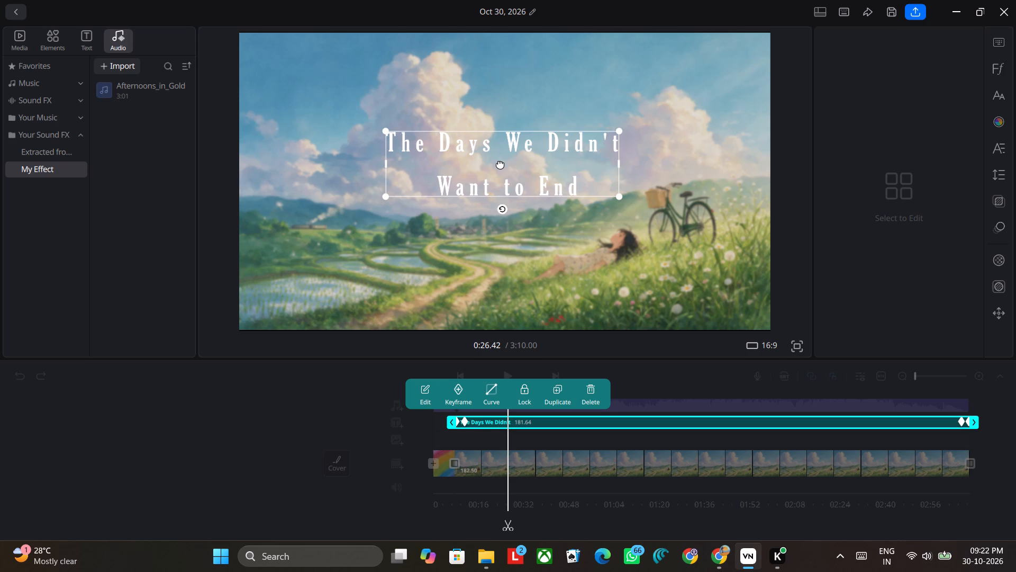
{"action": "left_click", "coordinate": [854, 258]}
{"action": "left_click", "coordinate": [293, 434]}
{"action": "left_click", "coordinate": [503, 379]}
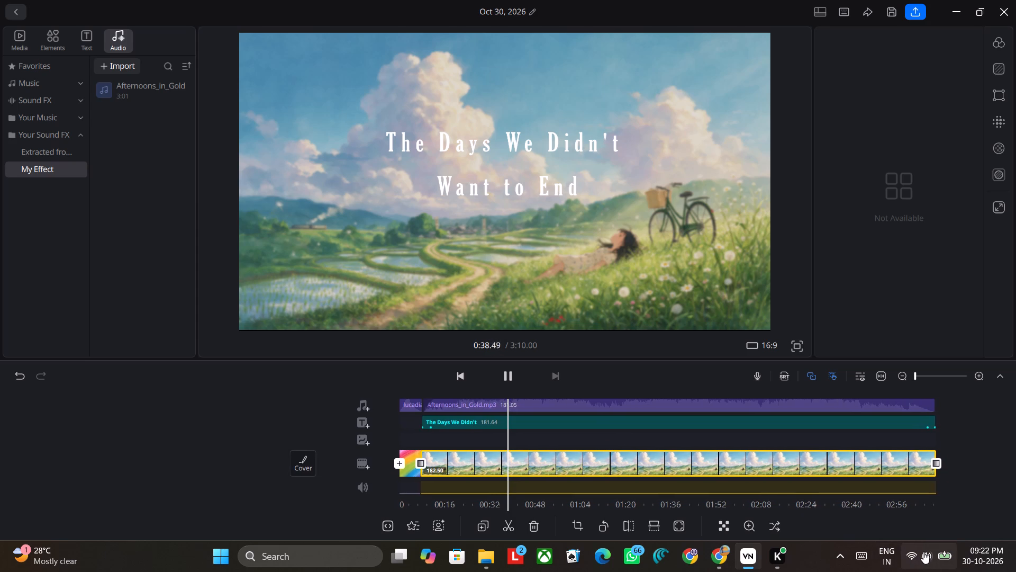
Turn down the system volume while the title section plays, and pause playback at about 0:58.
{"action": "scroll", "coordinate": [925, 553], "scroll_direction": "down", "scroll_amount": 7}
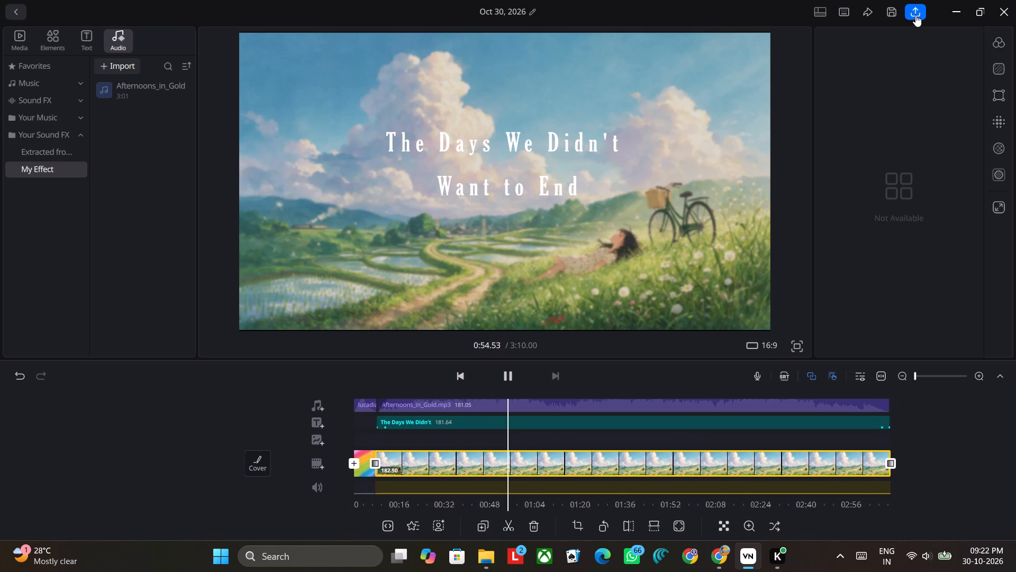
{"action": "left_click", "coordinate": [510, 377]}
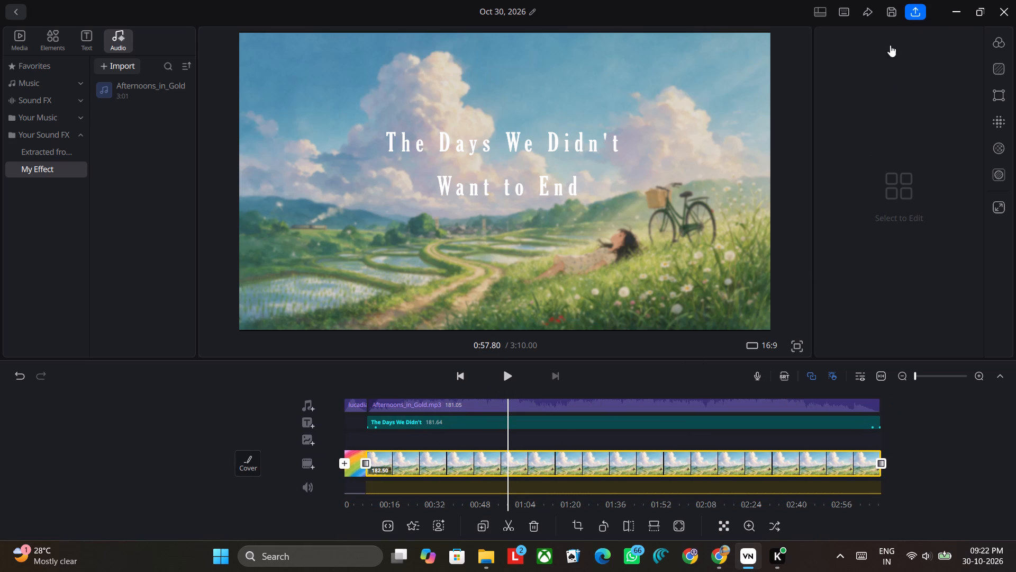
Open the export settings for the project.
{"action": "left_click", "coordinate": [910, 12]}
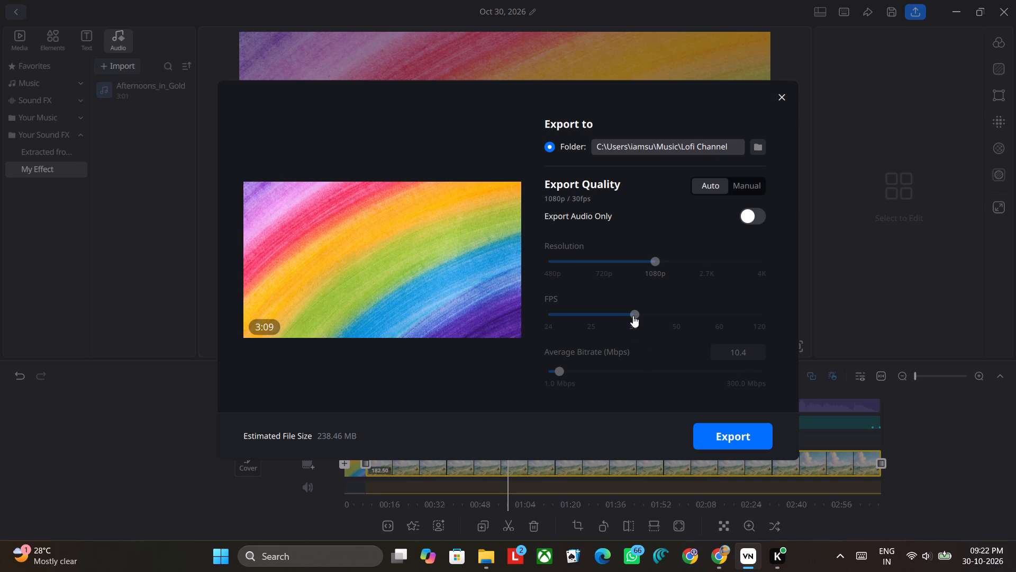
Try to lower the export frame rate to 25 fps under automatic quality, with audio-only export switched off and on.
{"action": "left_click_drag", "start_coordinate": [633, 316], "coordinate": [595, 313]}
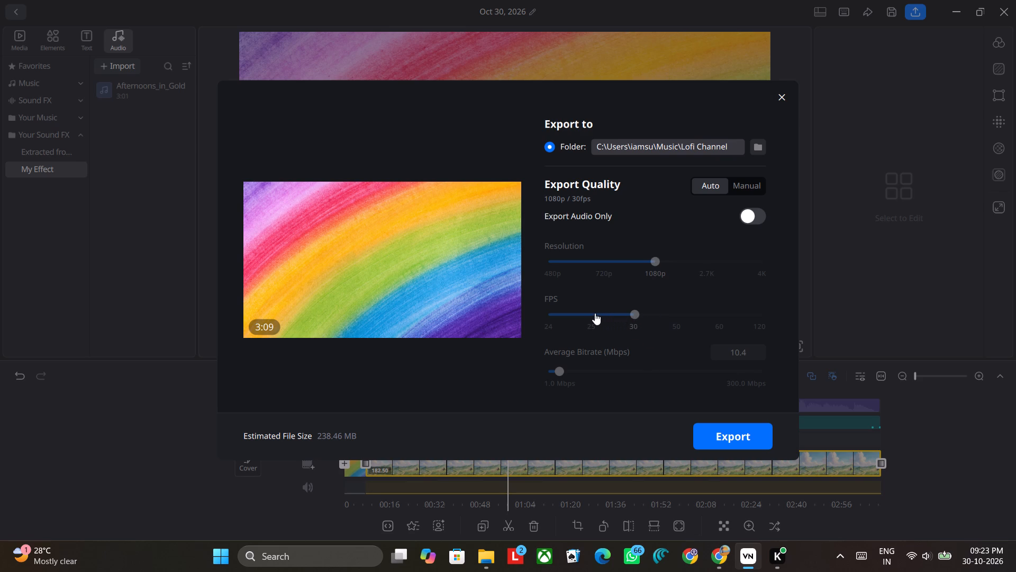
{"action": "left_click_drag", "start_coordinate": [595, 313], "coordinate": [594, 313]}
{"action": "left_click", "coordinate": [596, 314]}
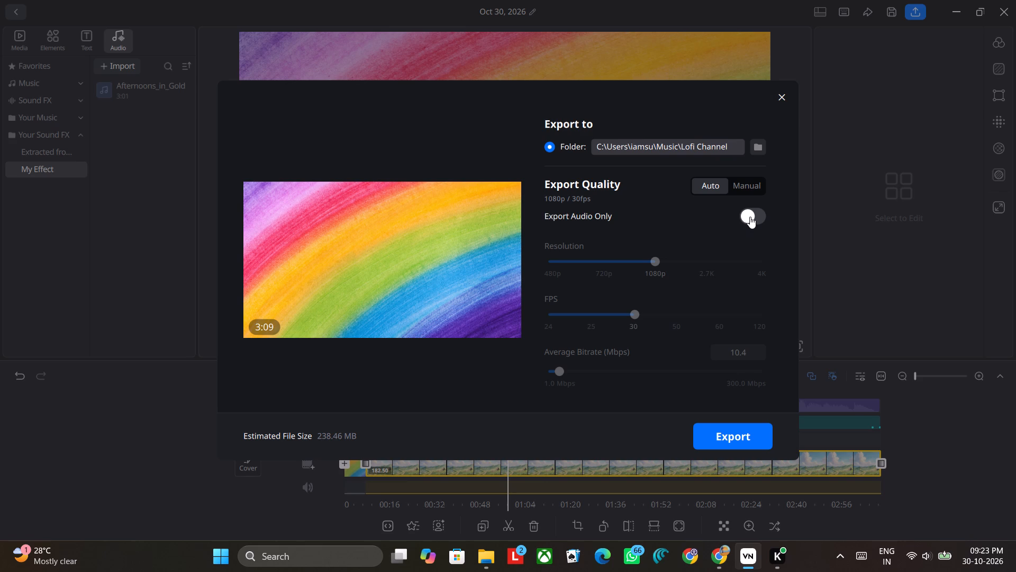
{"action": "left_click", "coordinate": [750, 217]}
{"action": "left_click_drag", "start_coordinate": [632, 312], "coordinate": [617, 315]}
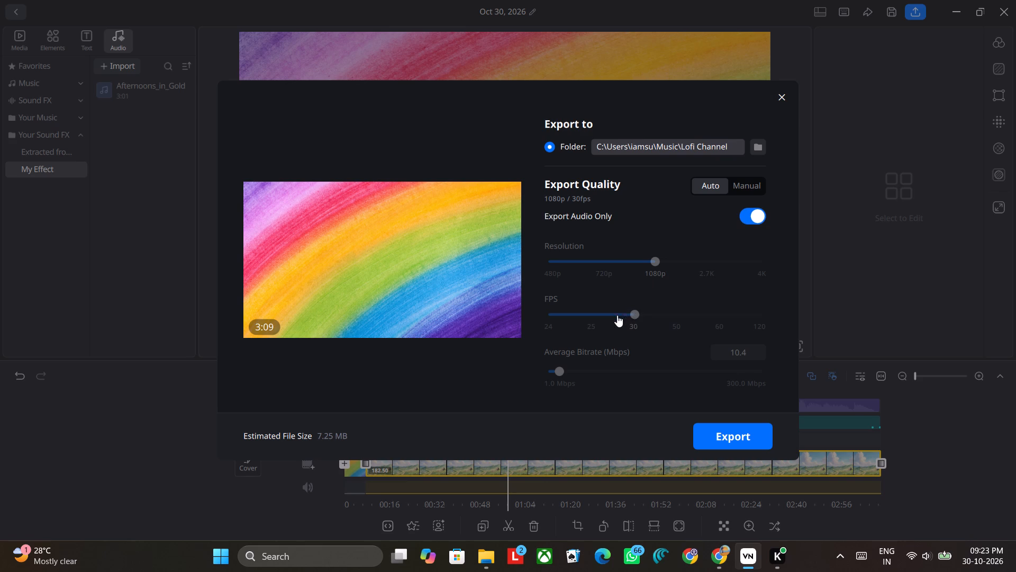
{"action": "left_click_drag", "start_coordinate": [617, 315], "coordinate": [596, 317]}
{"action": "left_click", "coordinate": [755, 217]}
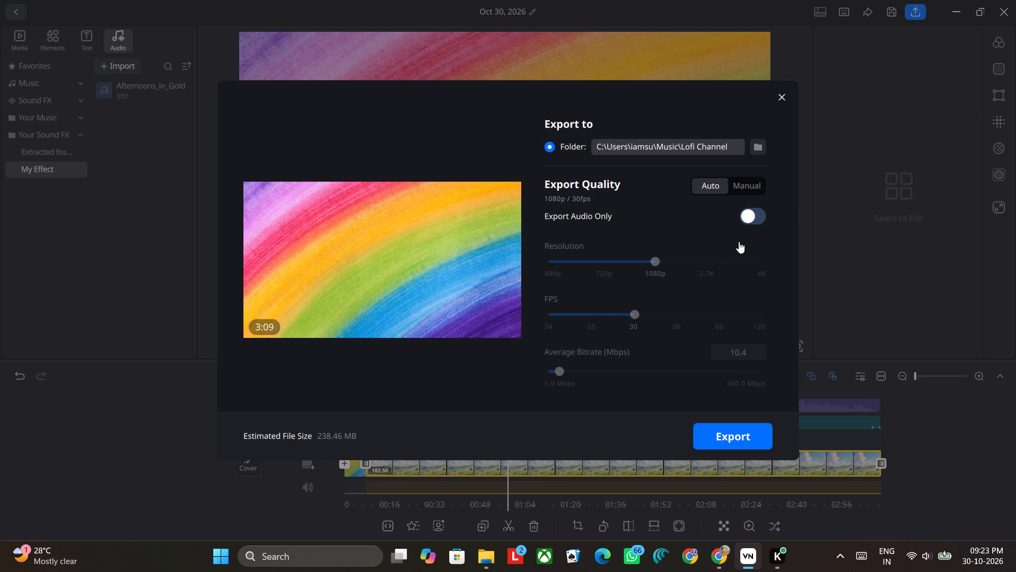
Export the video to the Lofi Channel folder with manual quality at 1080p, trying 25 fps before settling on 30 fps.
{"action": "left_click", "coordinate": [740, 187]}
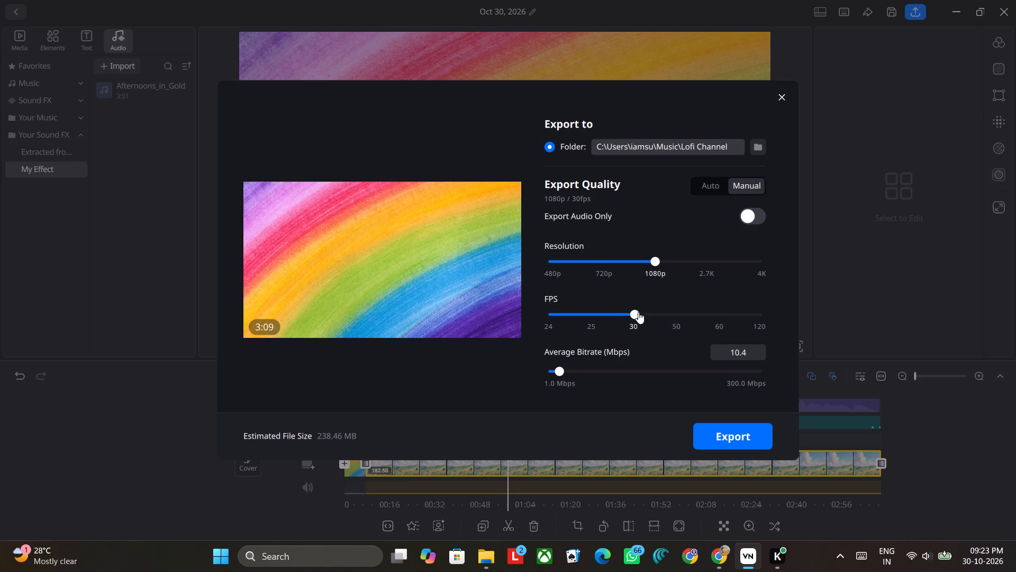
{"action": "left_click_drag", "start_coordinate": [632, 314], "coordinate": [590, 310]}
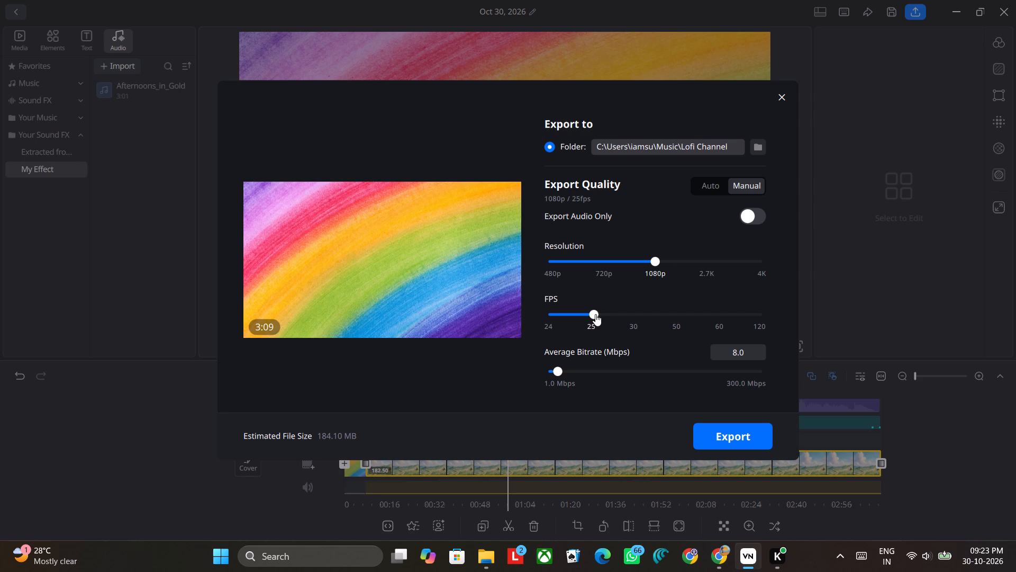
{"action": "left_click_drag", "start_coordinate": [595, 314], "coordinate": [629, 312]}
{"action": "left_click", "coordinate": [733, 436]}
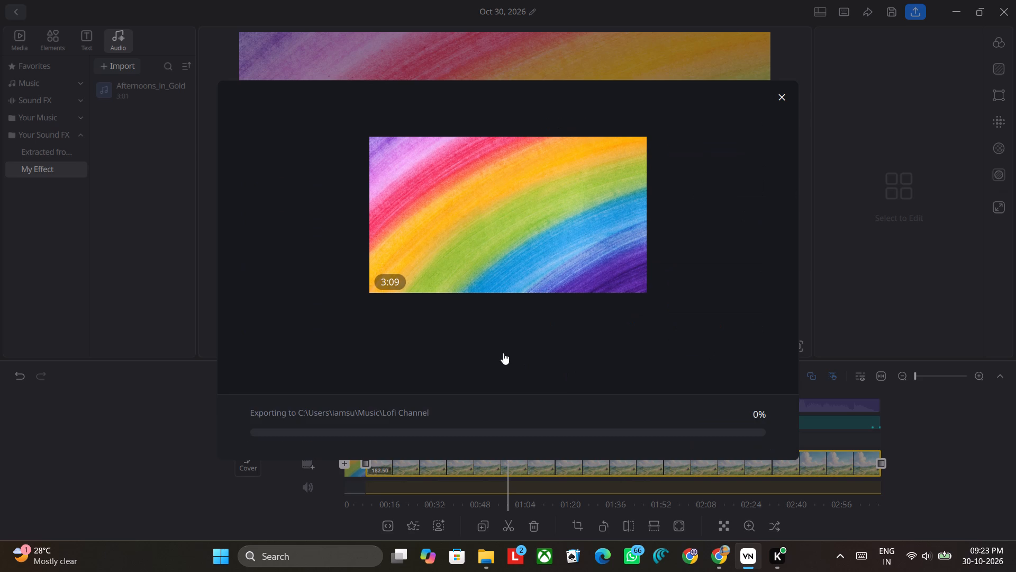